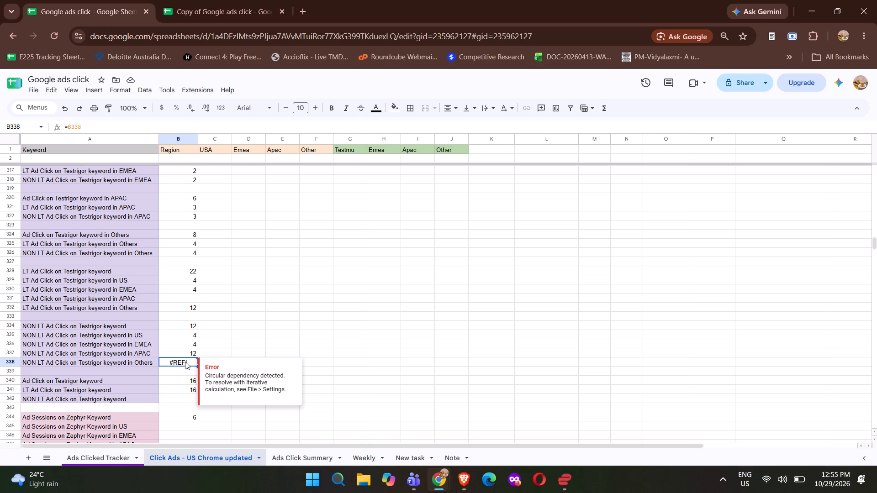
pyautogui.scroll(-1, 185, 362)
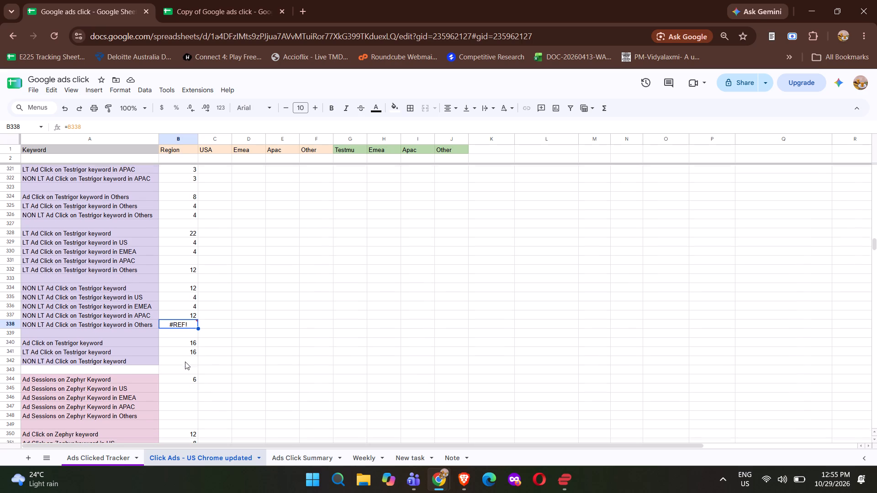
pyautogui.scroll(-1, 184, 346)
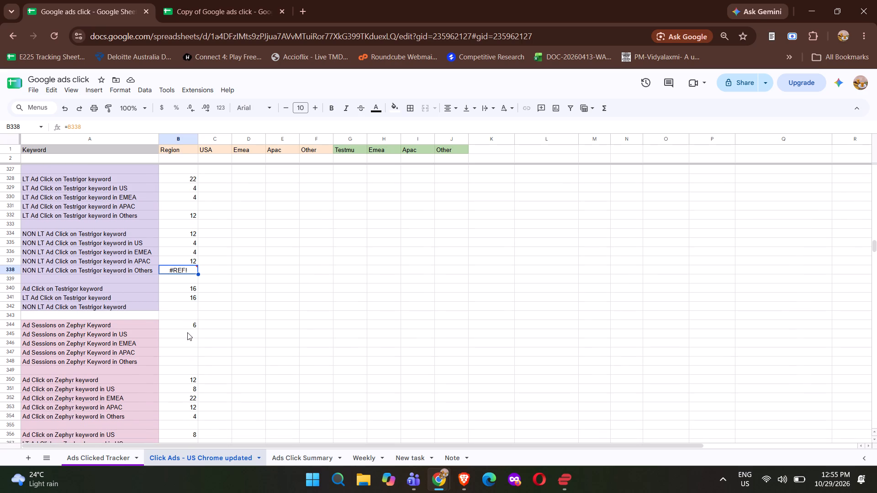
pyautogui.scroll(2, 187, 332)
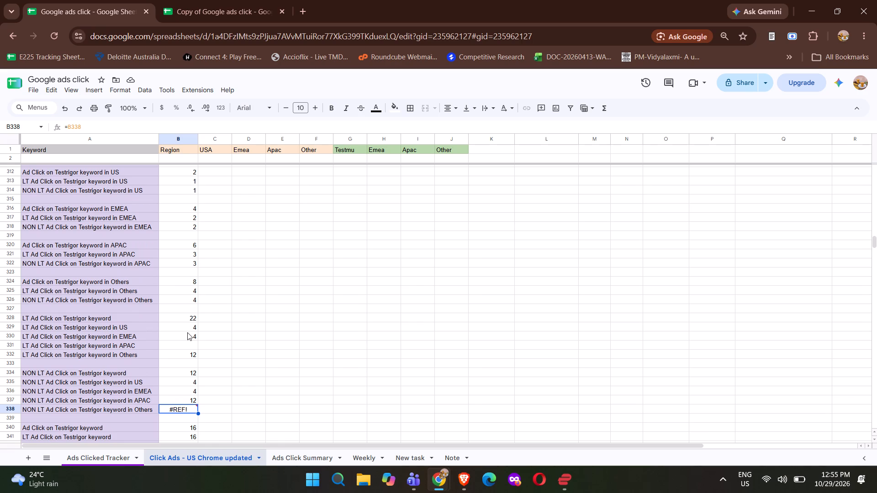
pyautogui.click(179, 399)
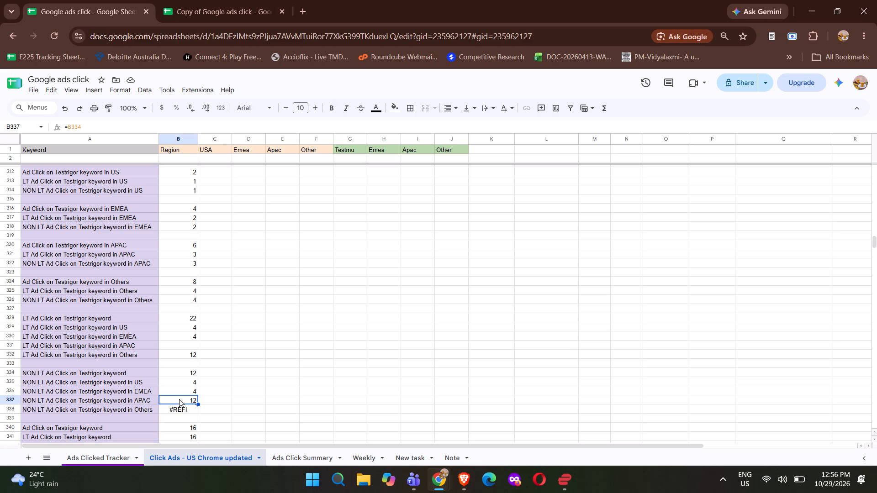
pyautogui.scroll(-2, 179, 399)
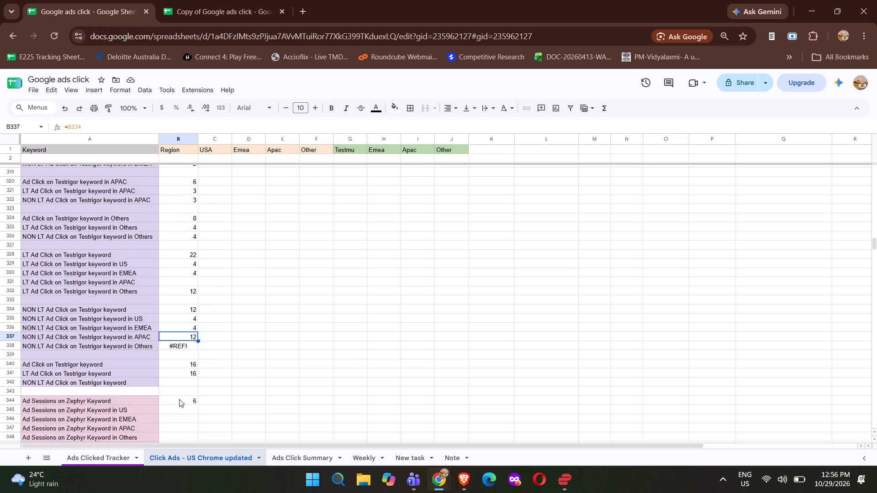
pyautogui.scroll(2, 179, 399)
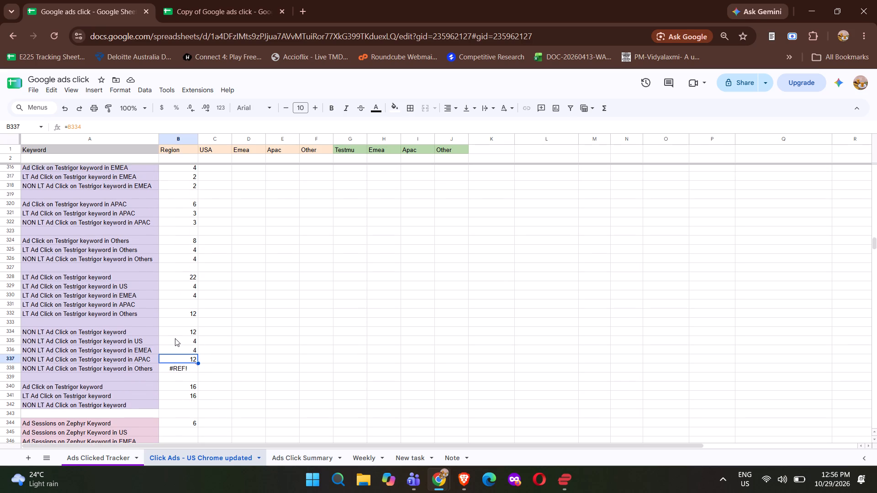
pyautogui.scroll(1, 175, 338)
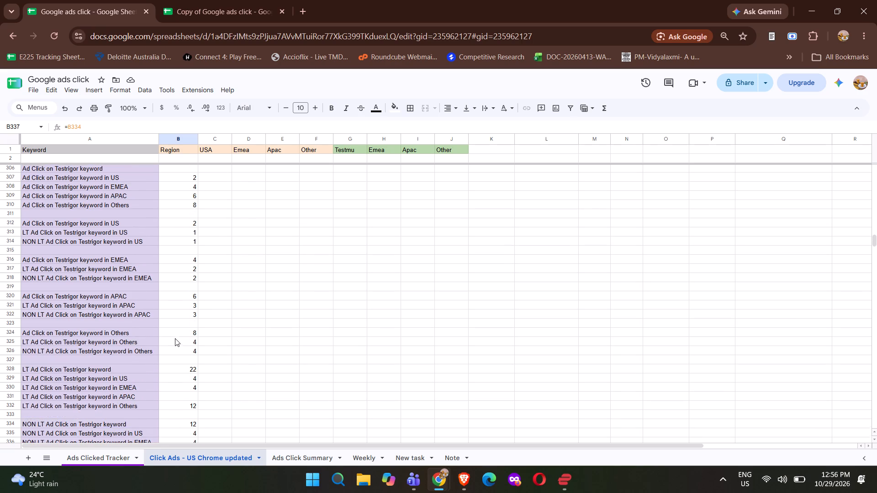
pyautogui.scroll(2, 175, 338)
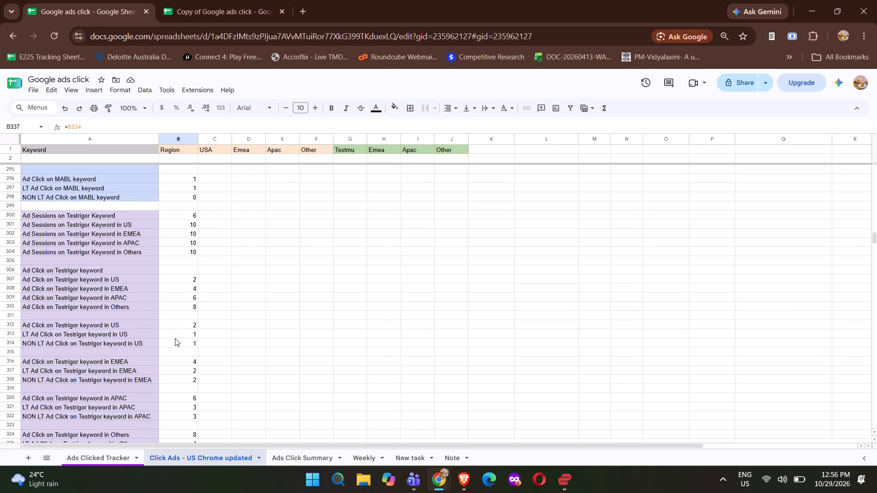
pyautogui.scroll(3, 175, 338)
# Change the Ad Sessions on Testrigor Keyword formula in B300 to a SUM of B301:B304.
pyautogui.click(189, 214)
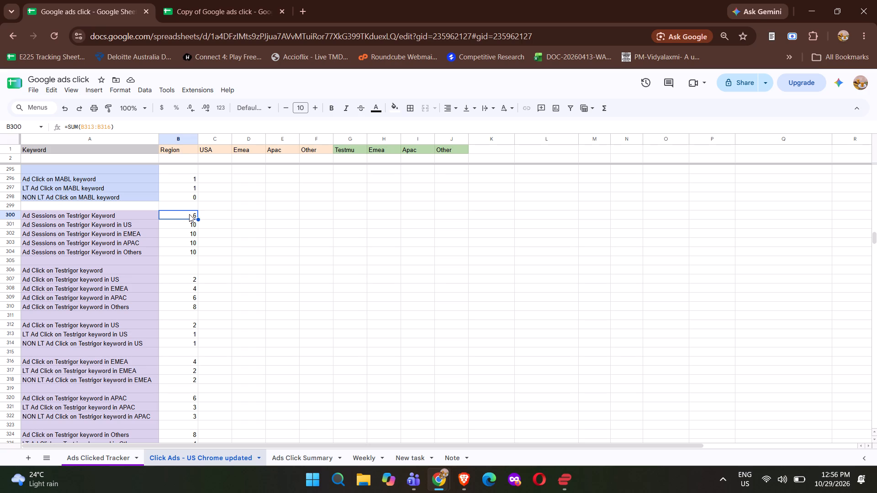
pyautogui.doubleClick(189, 214)
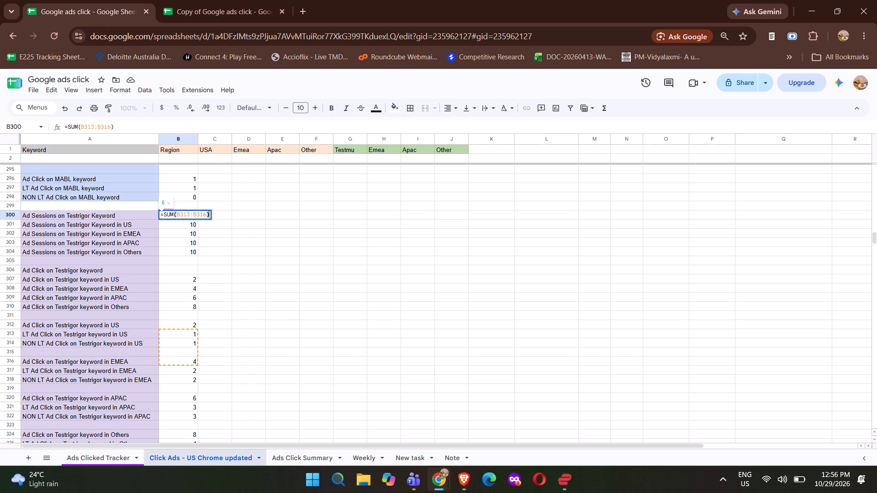
pyautogui.press('BackSpace')
pyautogui.press('BackSpace')
pyautogui.press('BackSpace')
pyautogui.press('BackSpace')
pyautogui.press('BackSpace')
pyautogui.press('BackSpace')
pyautogui.press('BackSpace')
pyautogui.press('BackSpace')
pyautogui.press('BackSpace')
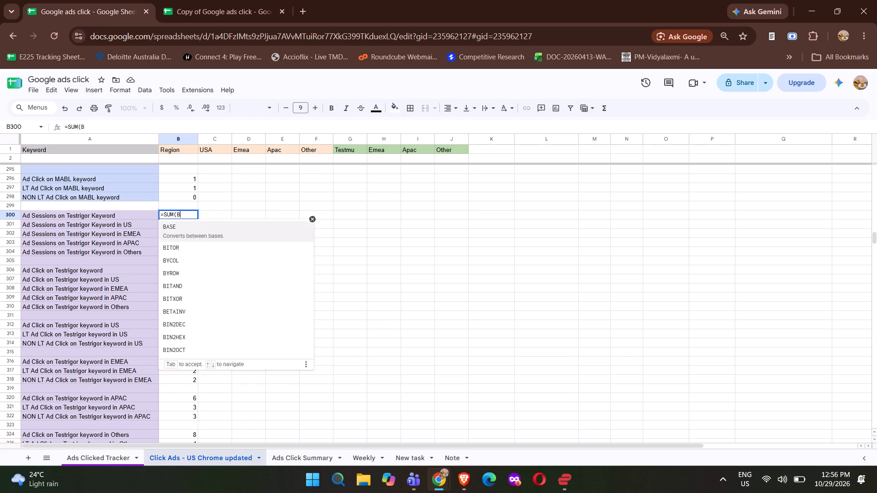
pyautogui.press('BackSpace')
pyautogui.press('Down')
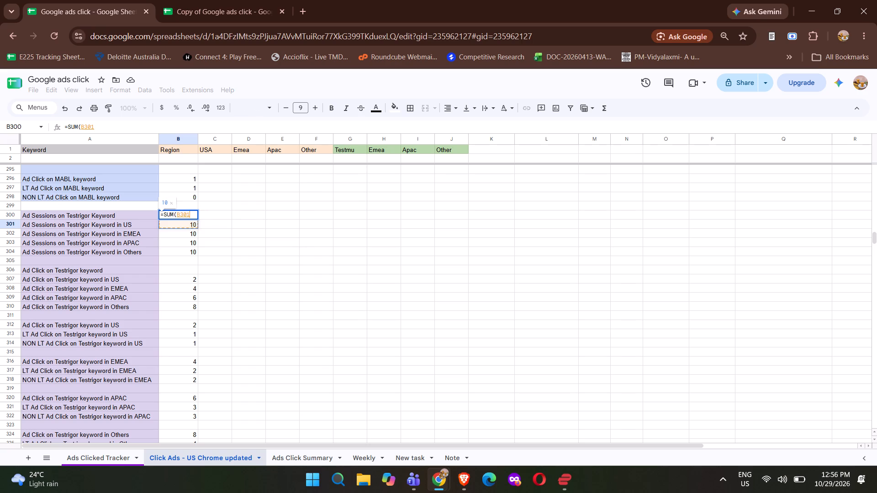
pyautogui.hotkey('shift', 'Down')
pyautogui.hotkey('shift', 'Down')
pyautogui.hotkey('shift', 'Down')
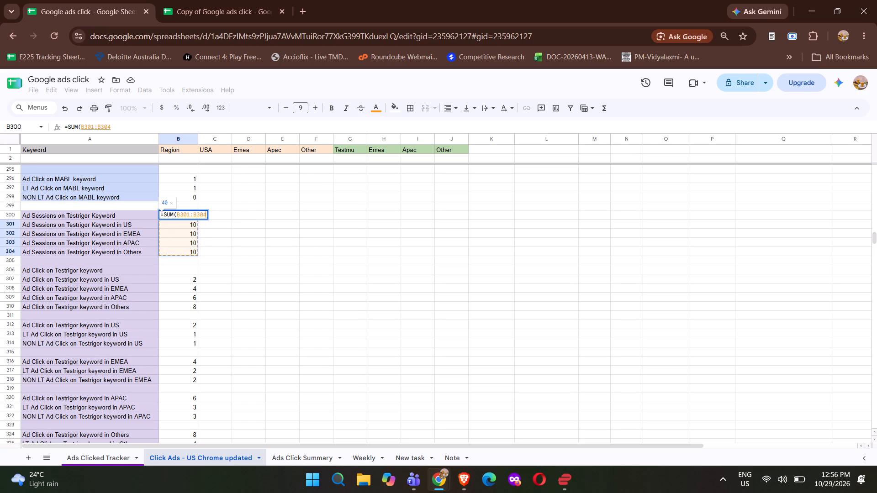
pyautogui.press('Return')
# Enter a SUM of B307:B310 in B306 for the Ad Click on Testrigor keyword row.
pyautogui.scroll(2, 189, 214)
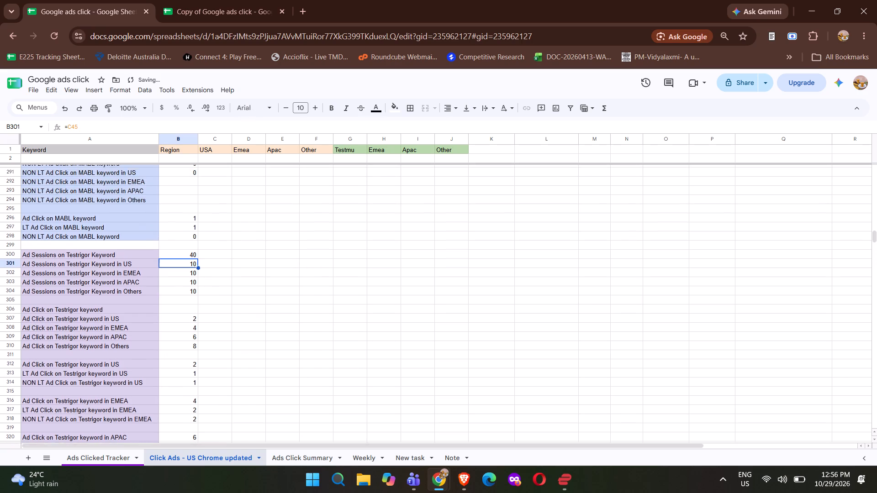
pyautogui.scroll(2, 189, 214)
pyautogui.scroll(-3, 189, 214)
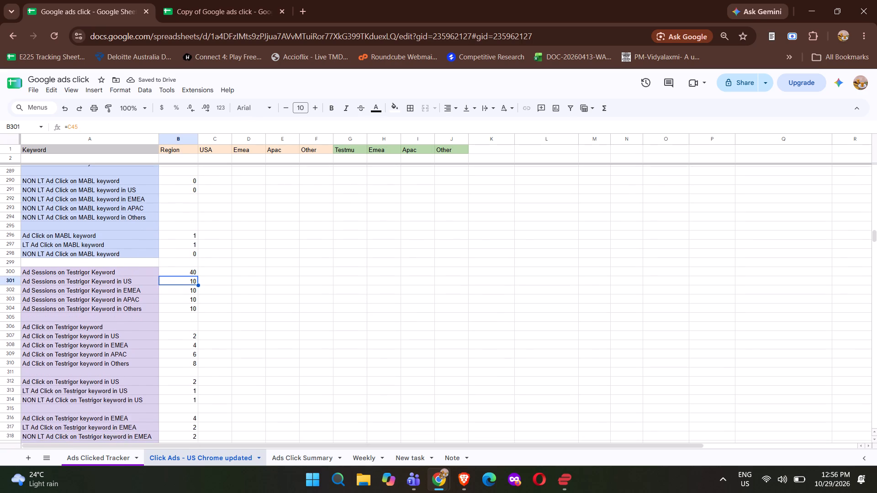
pyautogui.scroll(-1, 189, 214)
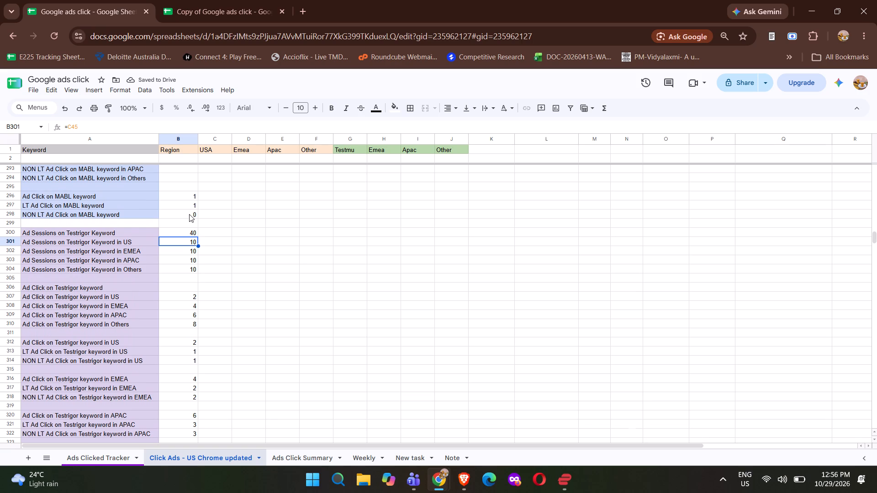
pyautogui.doubleClick(186, 286)
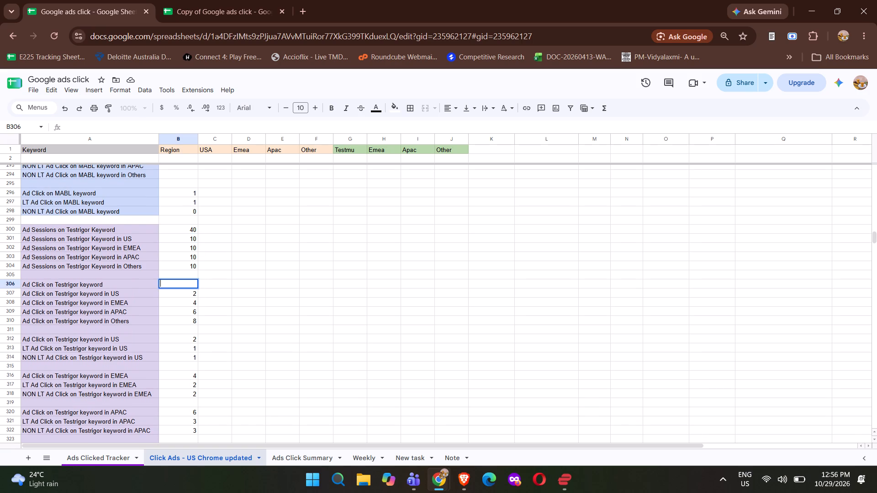
pyautogui.write('=su')
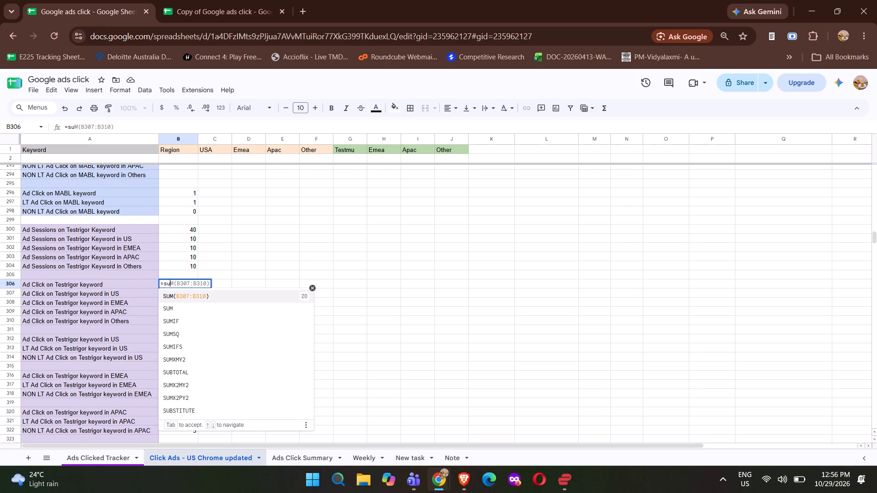
pyautogui.press(',')
pyautogui.press('BackSpace')
pyautogui.press('m')
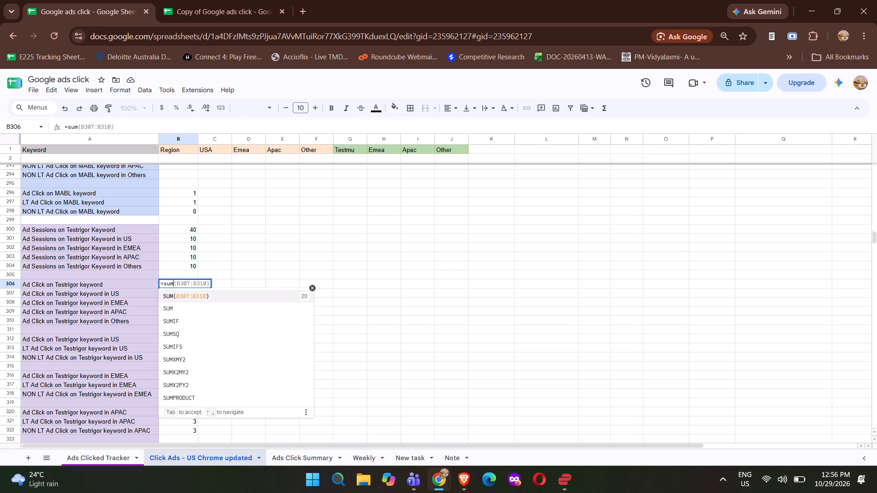
pyautogui.press('Down')
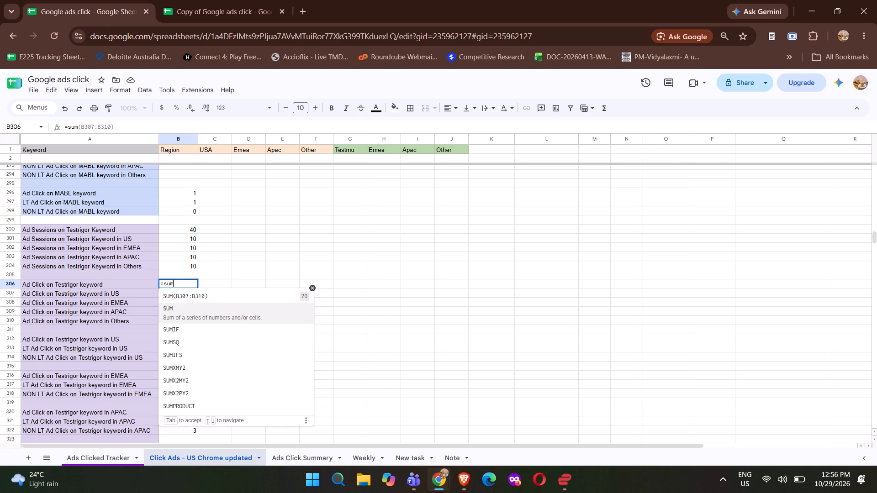
pyautogui.press('Up')
pyautogui.press('Down')
pyautogui.press('Up')
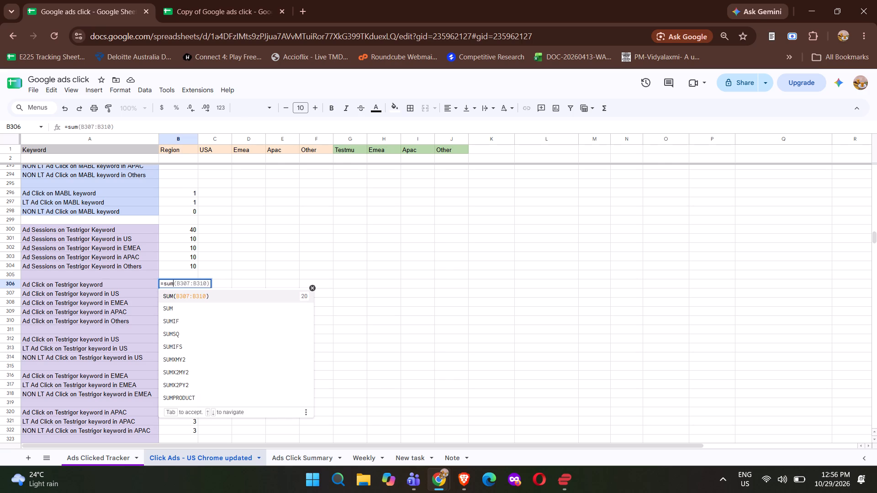
pyautogui.press('Return')
# Change the LT Ad Click on Testrigor keyword in US formula in B329 to reference B313.
pyautogui.scroll(-2, 186, 286)
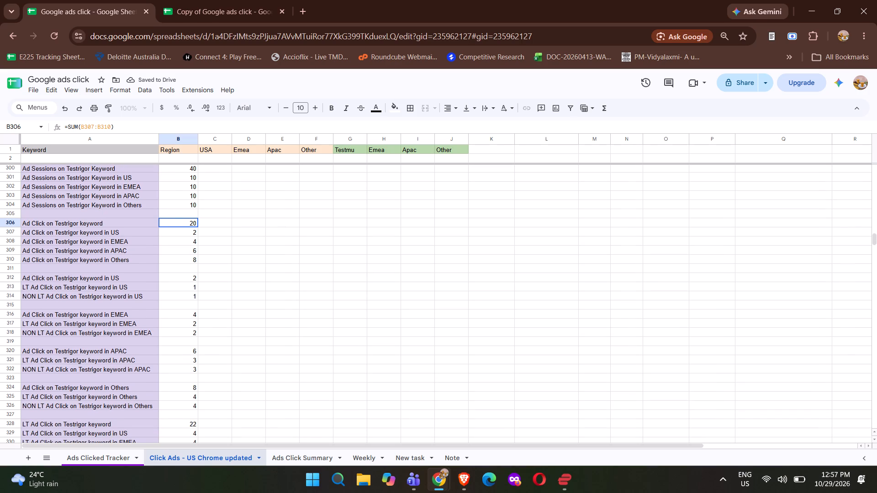
pyautogui.scroll(-4, 186, 286)
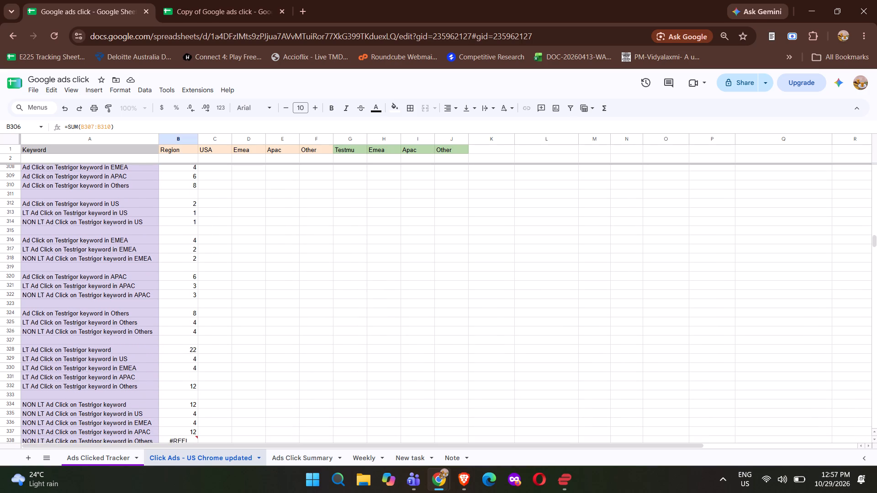
pyautogui.scroll(-2, 186, 286)
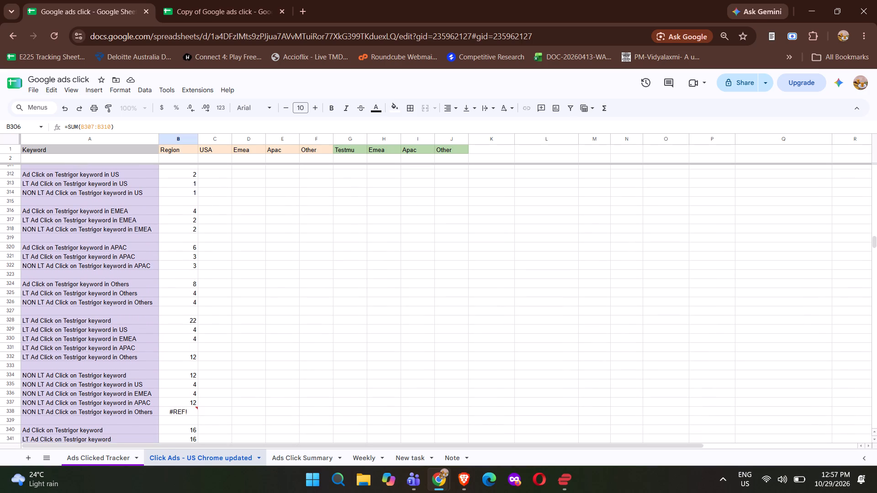
pyautogui.click(184, 332)
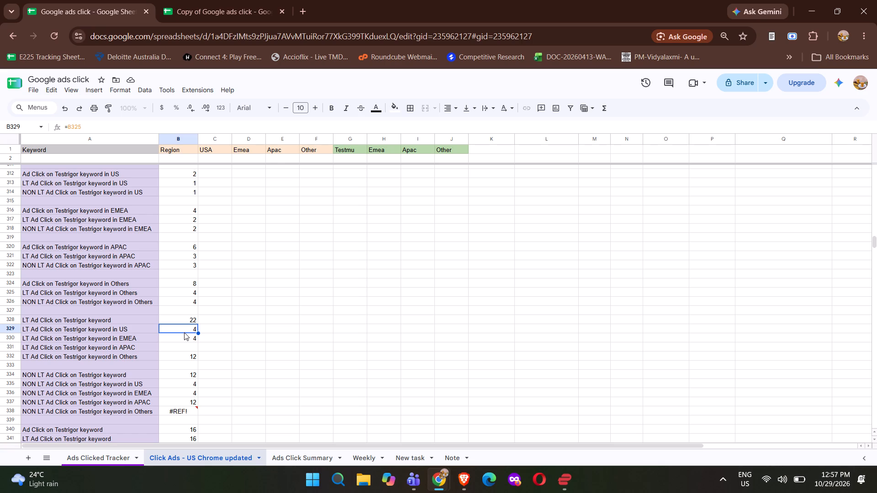
pyautogui.doubleClick(184, 332)
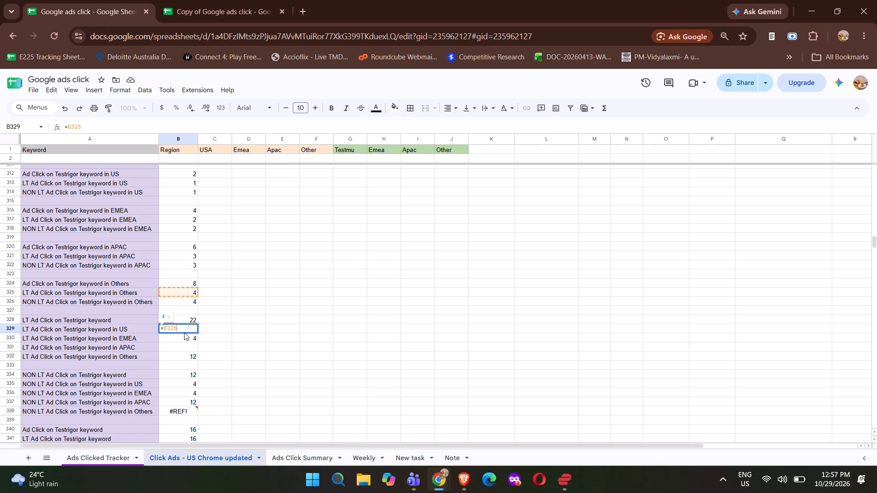
pyautogui.press('BackSpace')
pyautogui.press('BackSpace')
pyautogui.press('BackSpace')
pyautogui.press('BackSpace')
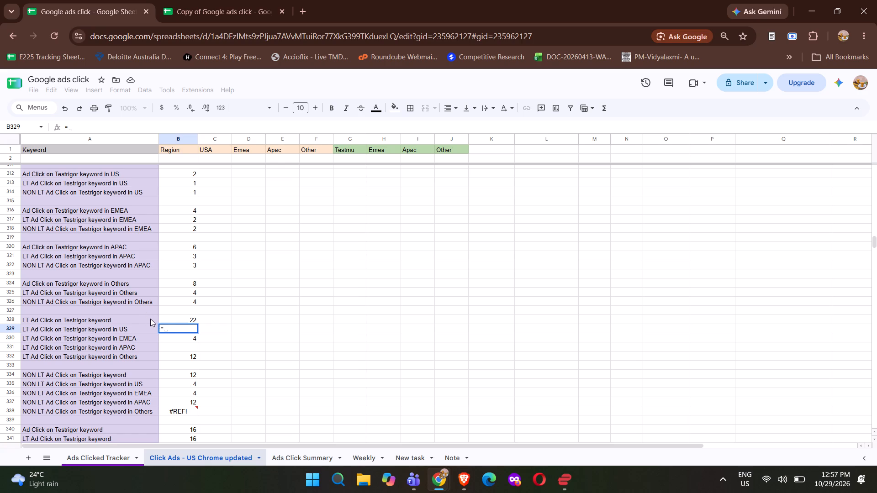
pyautogui.click(185, 184)
pyautogui.press('Return')
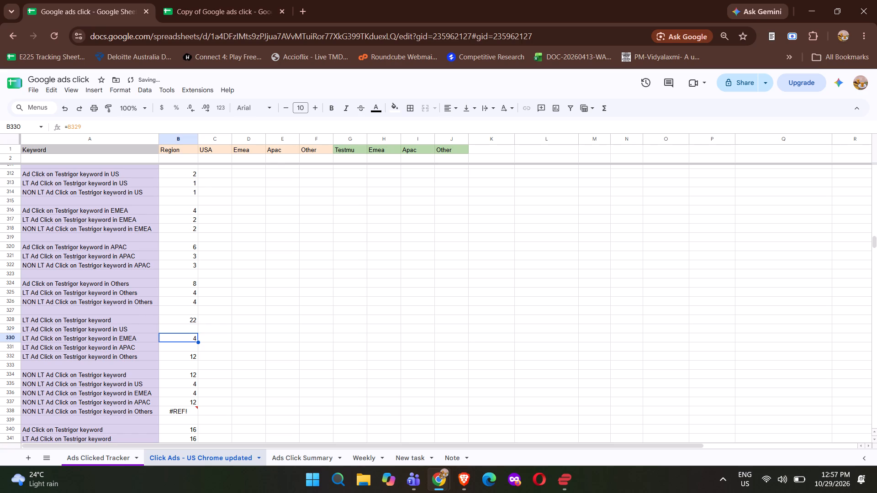
# Replace the LT Ad Click on Testrigor keyword in EMEA formula in B330 with a reference to B317.
pyautogui.click(171, 336)
pyautogui.press('BackSpace')
pyautogui.press('=')
pyautogui.click(173, 216)
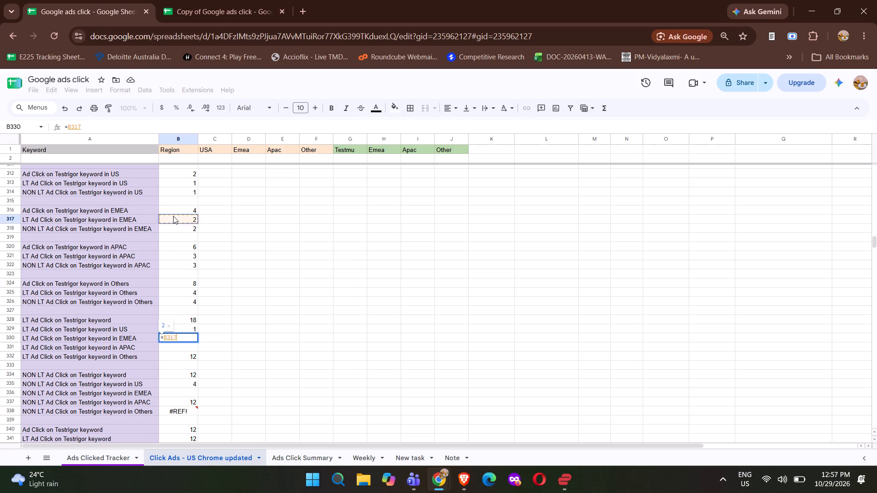
pyautogui.press('Return')
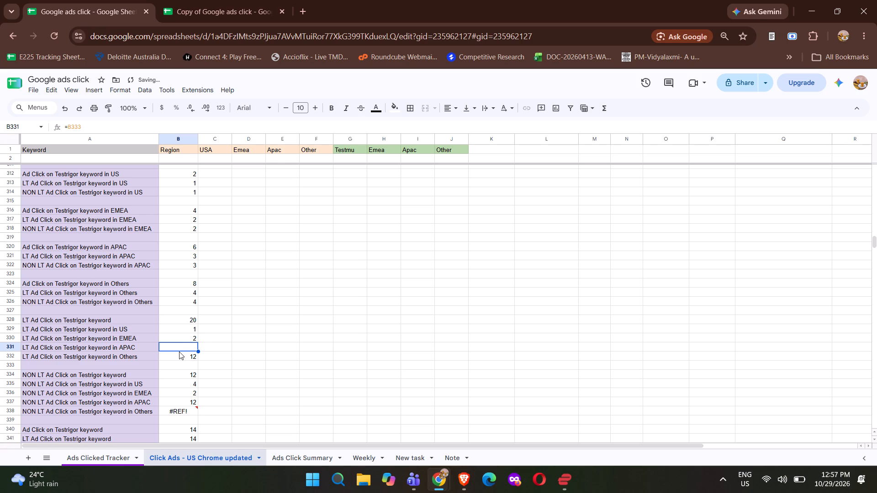
# Set the LT Ad Click on Testrigor keyword formulas to reference B321 for APAC in B331 and B325 for Others in B332.
pyautogui.click(175, 348)
pyautogui.press('=')
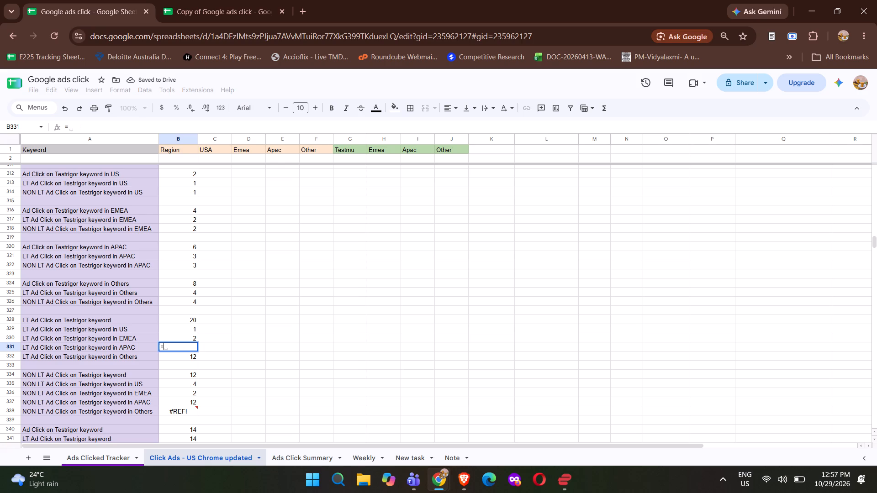
pyautogui.click(176, 254)
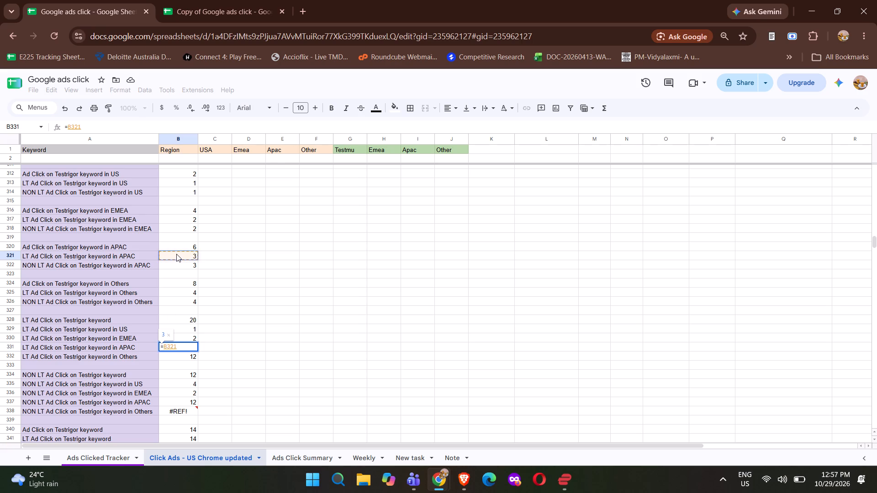
pyautogui.press('Return')
pyautogui.press('=')
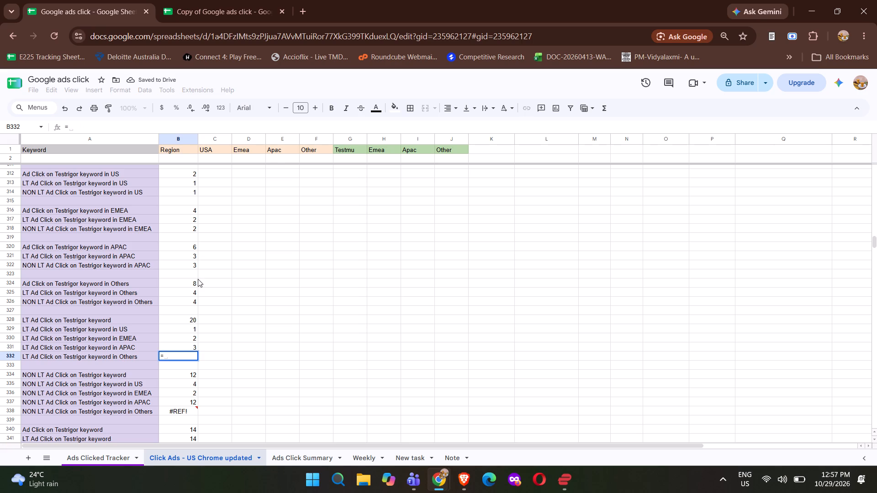
pyautogui.click(189, 289)
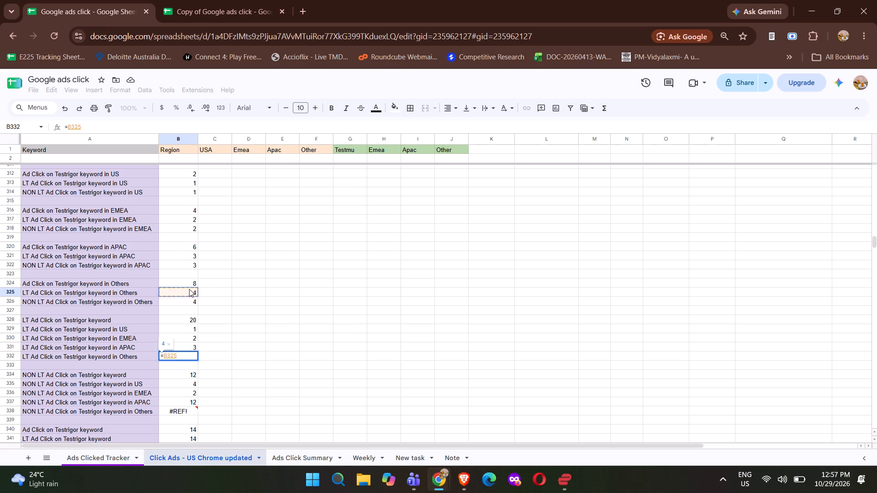
pyautogui.press('Return')
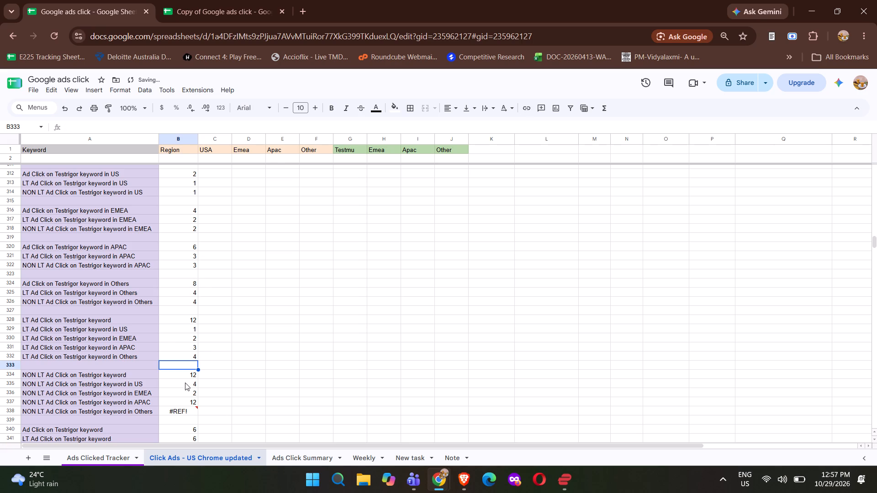
# Change the NON LT Ad Click on Testrigor keyword formula in B334 to a SUM of the four region rows B335:B338.
pyautogui.click(174, 374)
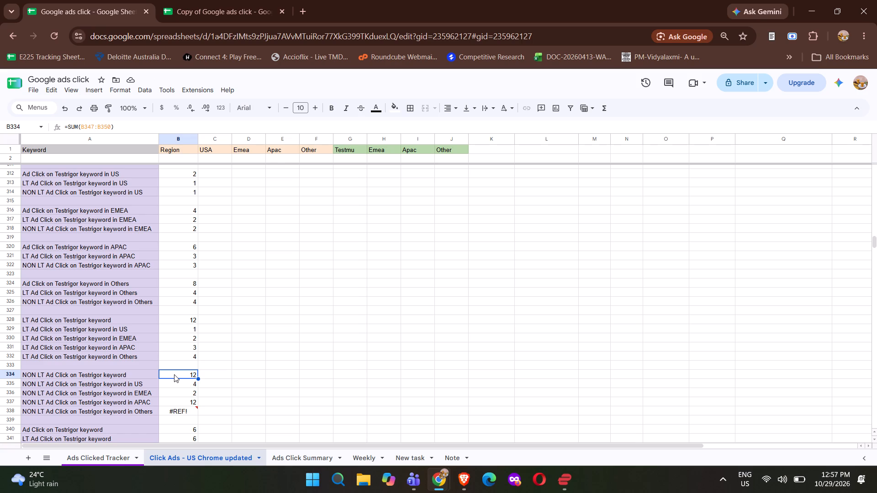
pyautogui.doubleClick(174, 374)
pyautogui.press('BackSpace')
pyautogui.press('BackSpace')
pyautogui.press('BackSpace')
pyautogui.press('BackSpace')
pyautogui.press('BackSpace')
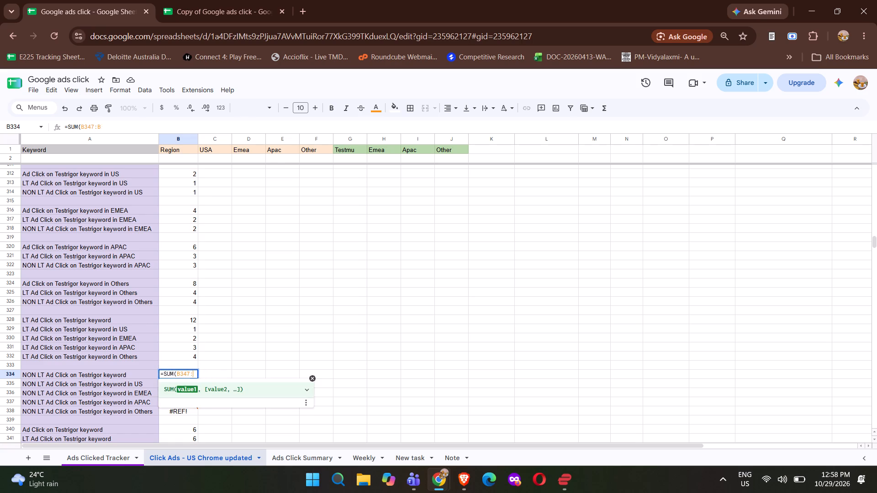
pyautogui.press('BackSpace')
pyautogui.press('BackSpace')
pyautogui.press('BackSpace')
pyautogui.press('BackSpace')
pyautogui.press('BackSpace')
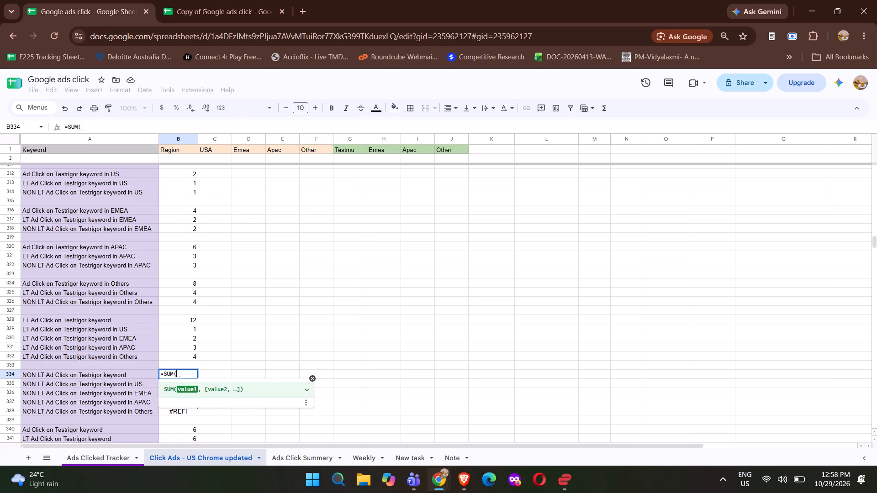
pyautogui.press('Down')
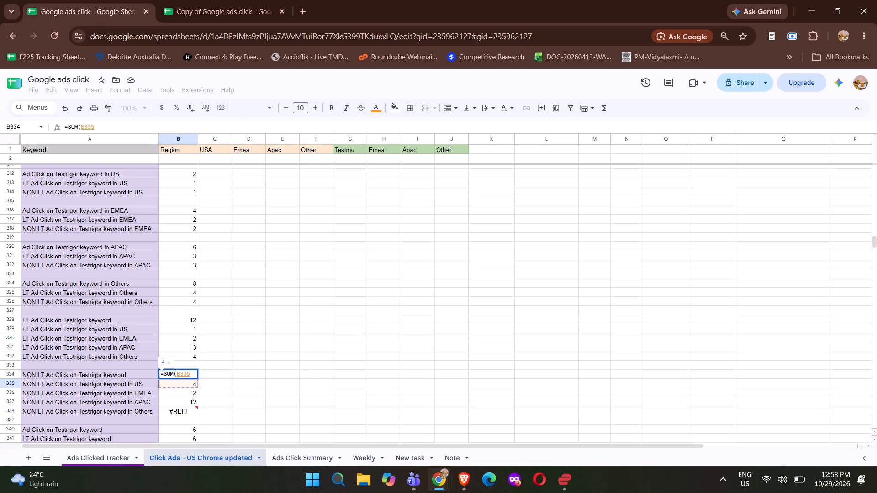
pyautogui.hotkey('ctrl', 'Down')
pyautogui.hotkey('ctrl', 'Down')
pyautogui.press('Up')
pyautogui.press('Up')
pyautogui.press('Up')
pyautogui.press('Up')
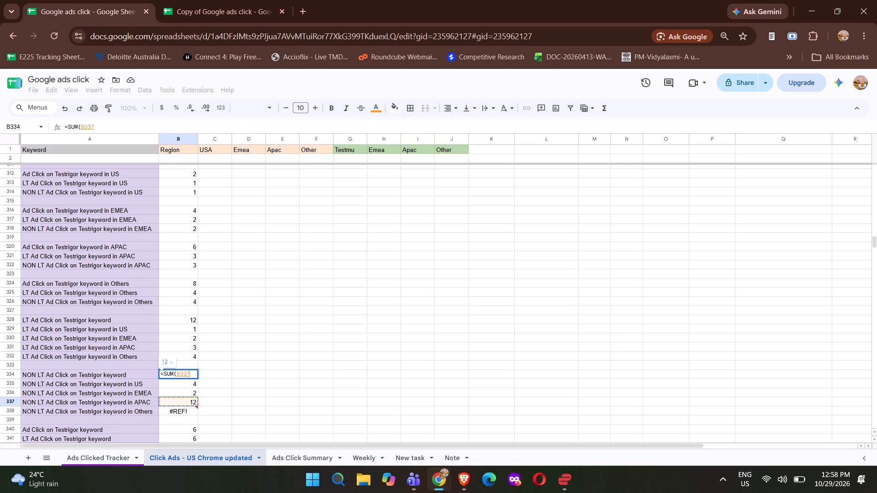
pyautogui.press('Up')
pyautogui.hotkey('shift', 'Down')
pyautogui.hotkey('shift', 'Down')
pyautogui.hotkey('shift', 'Down')
pyautogui.press('Return')
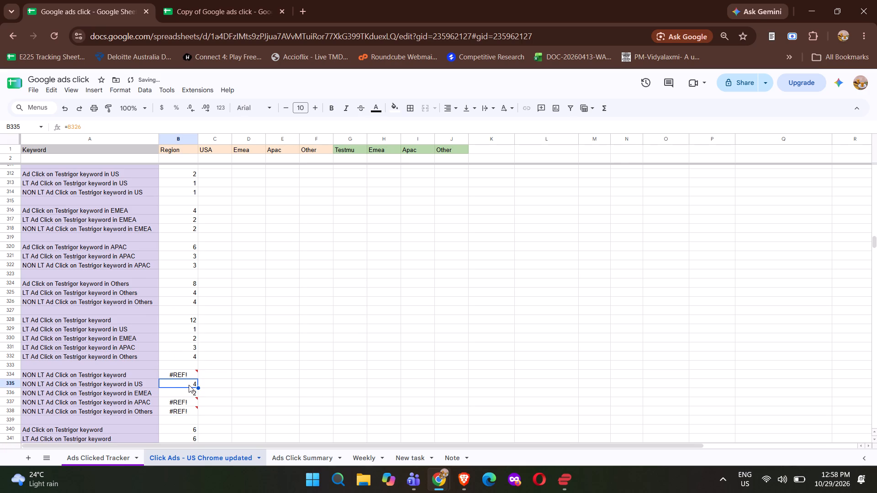
# Replace the NON LT Ad Click on Testrigor keyword in US formula in B335 with a reference to B314.
pyautogui.doubleClick(189, 385)
pyautogui.hotkey('ctrl', 'a')
pyautogui.press('BackSpace')
pyautogui.press('=')
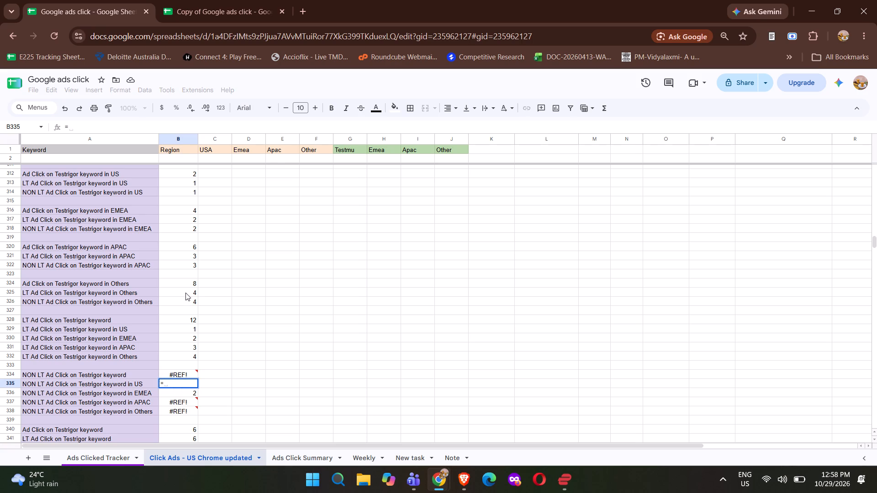
pyautogui.scroll(1, 185, 293)
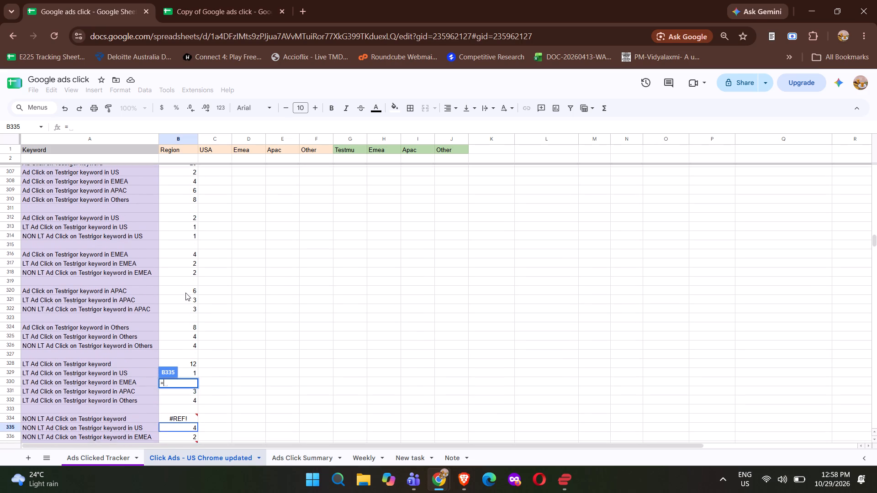
pyautogui.click(185, 232)
pyautogui.press('Return')
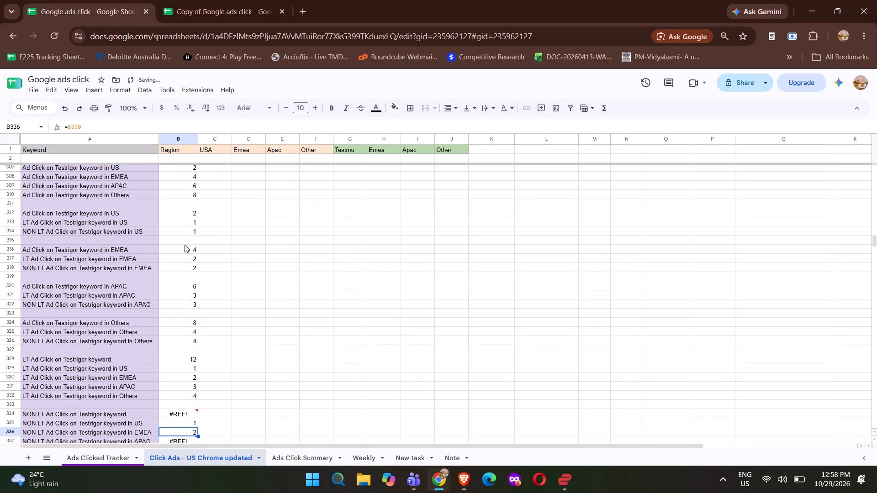
# Change the NON LT Ad Click on Testrigor keyword in EMEA formula in B336 to reference B318.
pyautogui.scroll(-2, 219, 427)
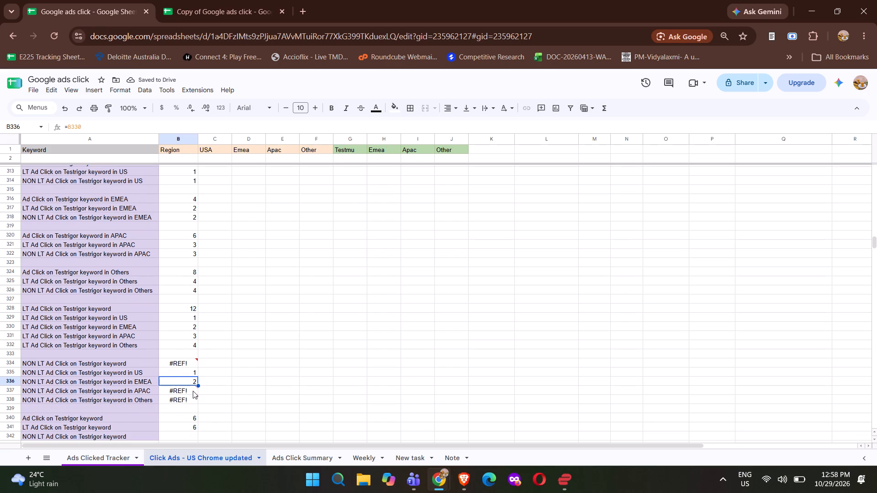
pyautogui.doubleClick(182, 381)
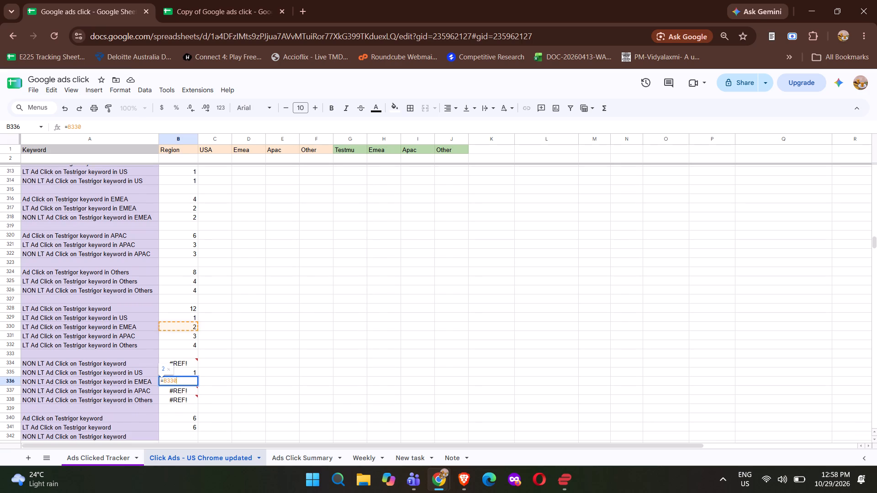
pyautogui.press('BackSpace')
pyautogui.press('BackSpace')
pyautogui.press('BackSpace')
pyautogui.press('BackSpace')
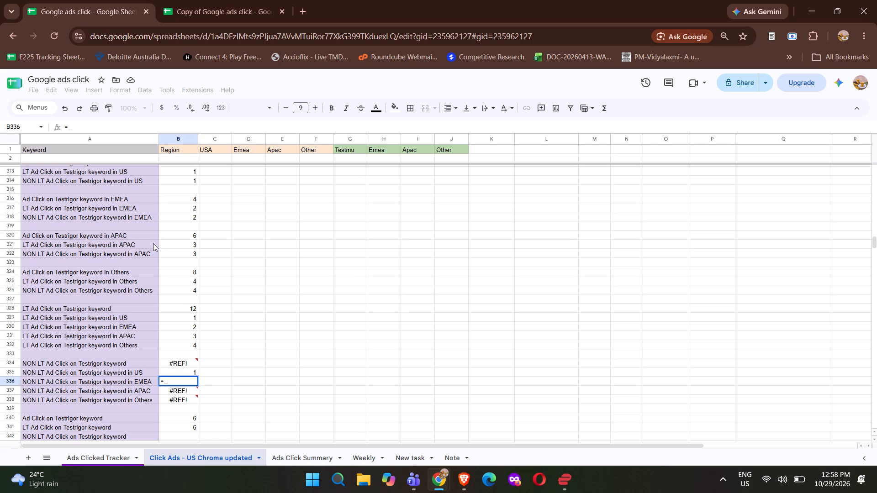
pyautogui.click(188, 216)
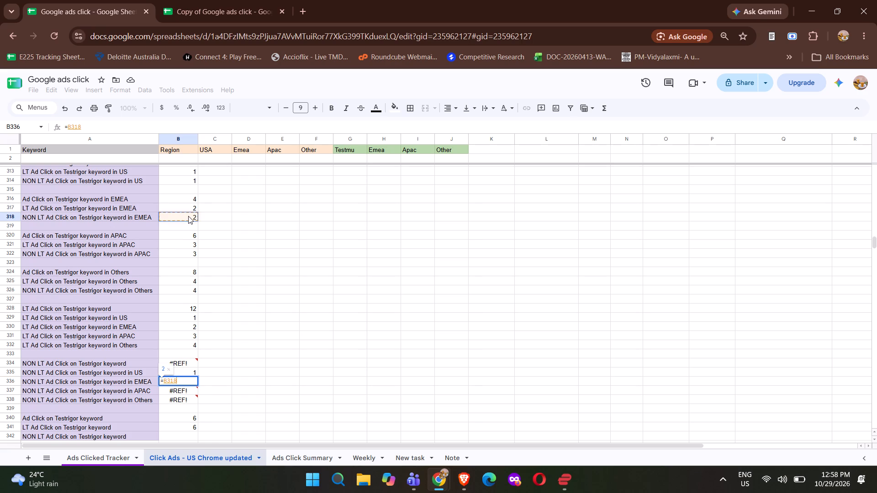
pyautogui.press('Return')
# Set the NON LT Ad Click on Testrigor keyword formulas to reference B322 for APAC in B337 and B326 for Others in B338.
pyautogui.press('=')
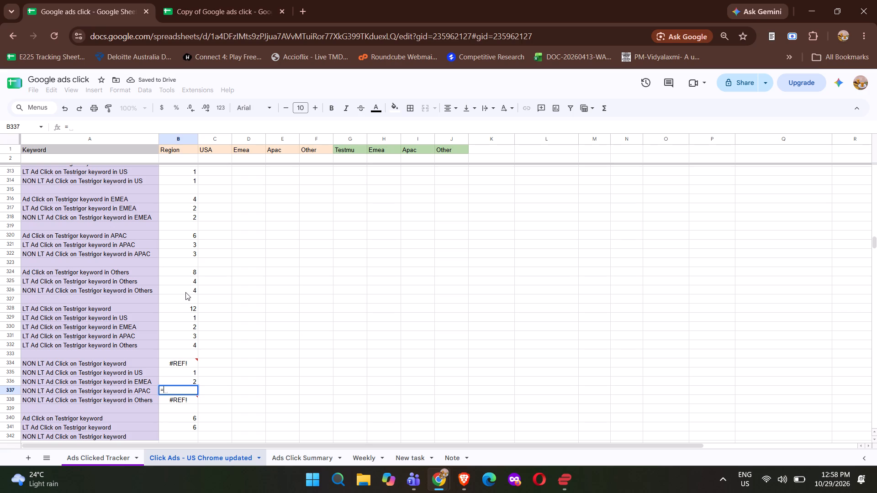
pyautogui.click(177, 252)
pyautogui.press('Return')
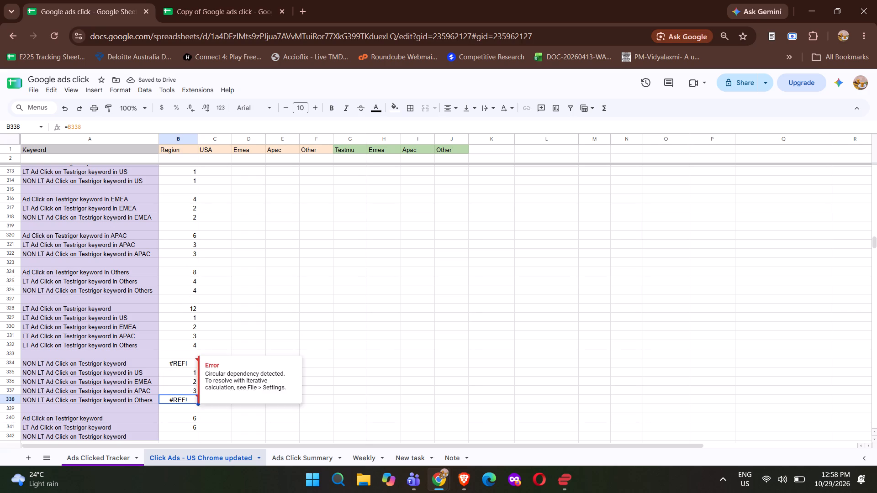
pyautogui.press('=')
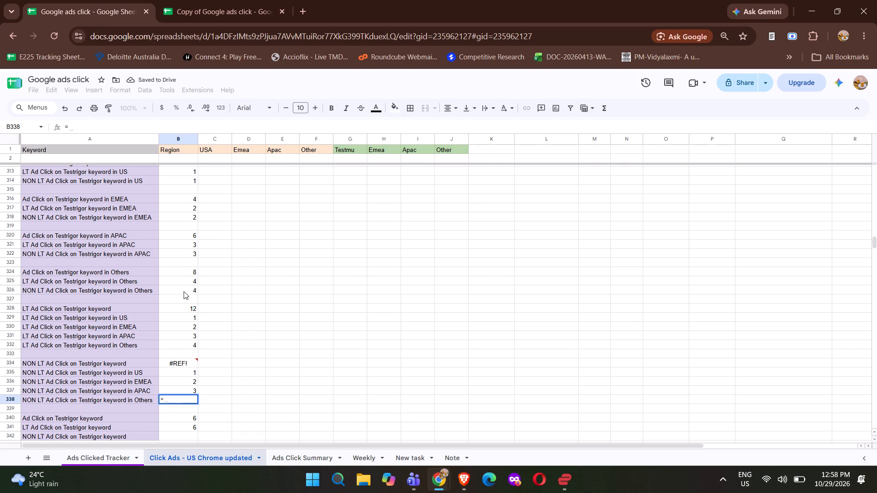
pyautogui.click(184, 291)
pyautogui.press('Return')
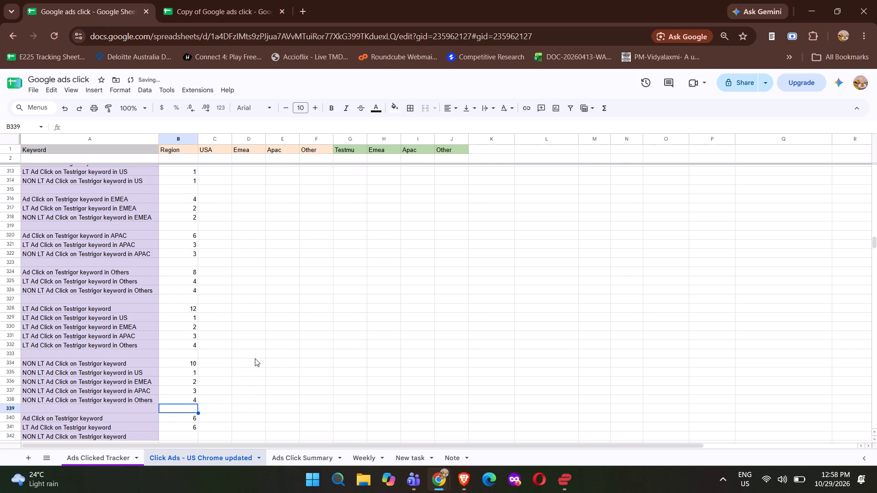
# Check the range summed by the NON LT Ad Click on Testrigor keyword formula in B334.
pyautogui.click(257, 360)
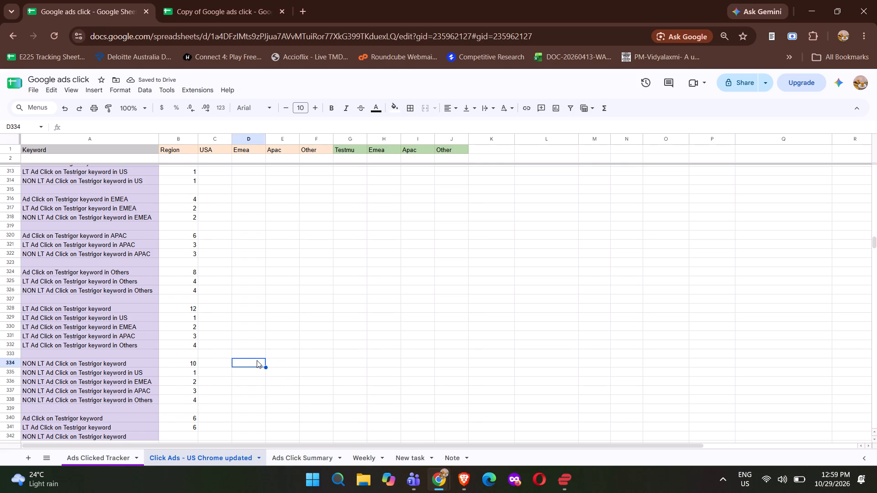
pyautogui.doubleClick(185, 364)
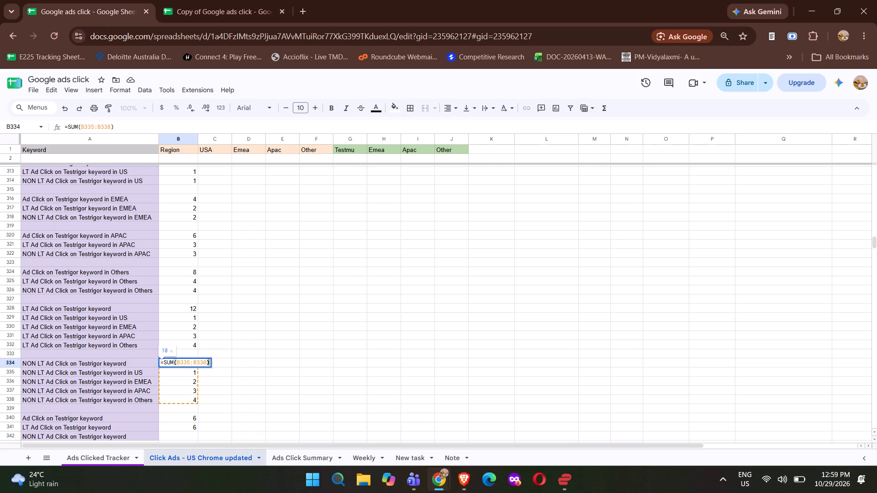
pyautogui.click(243, 334)
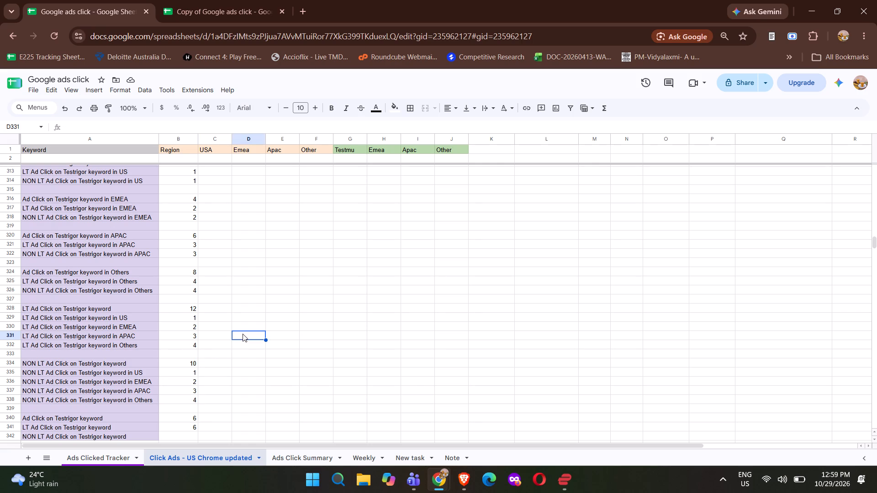
# Change the LT Ad Click on Testrigor keyword formula in B328 to a SUM of the four region rows B329:B332.
pyautogui.doubleClick(185, 311)
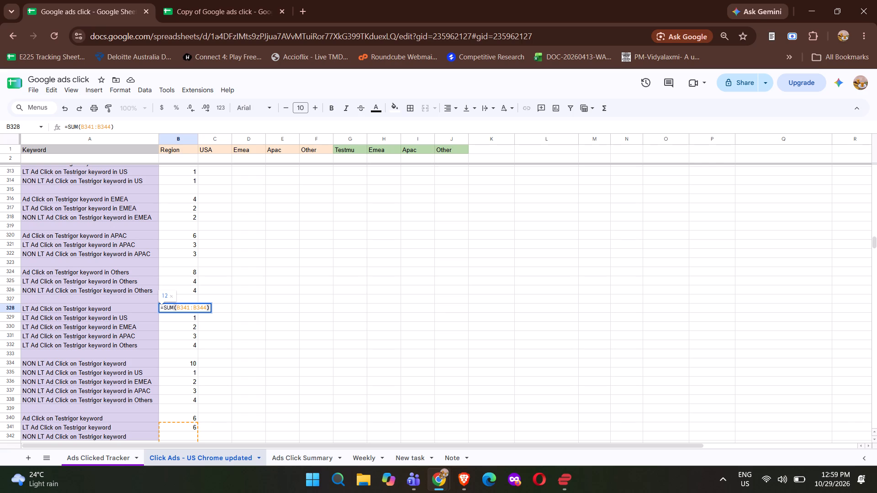
pyautogui.press('BackSpace')
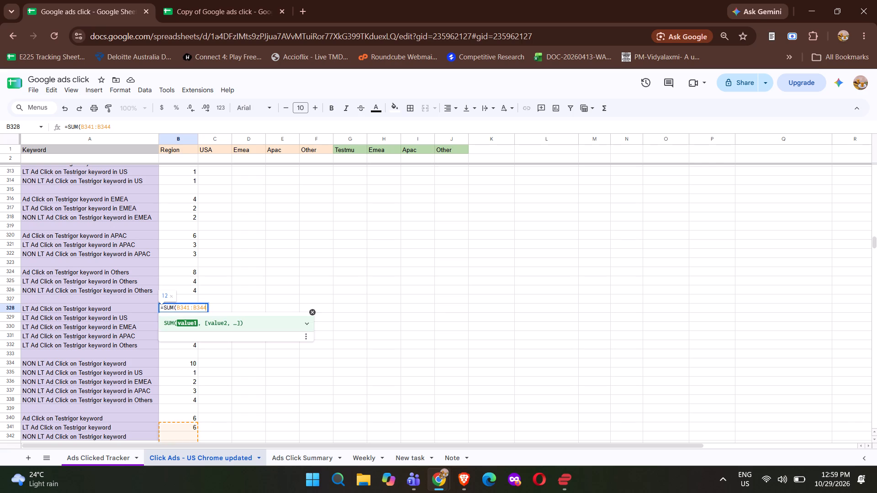
pyautogui.press('BackSpace')
pyautogui.press('BackSpace')
pyautogui.press('BackSpace')
pyautogui.press('BackSpace')
pyautogui.press('BackSpace')
pyautogui.press('BackSpace')
pyautogui.press('BackSpace')
pyautogui.press('BackSpace')
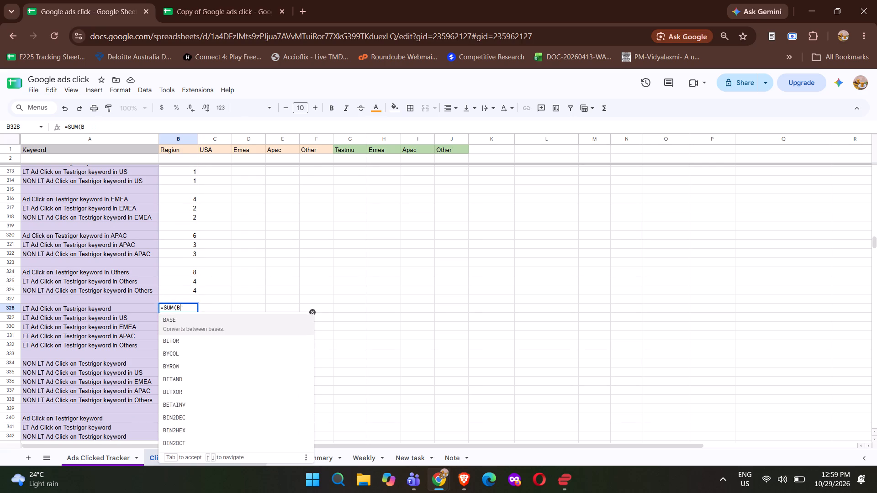
pyautogui.press('BackSpace')
pyautogui.press('Down')
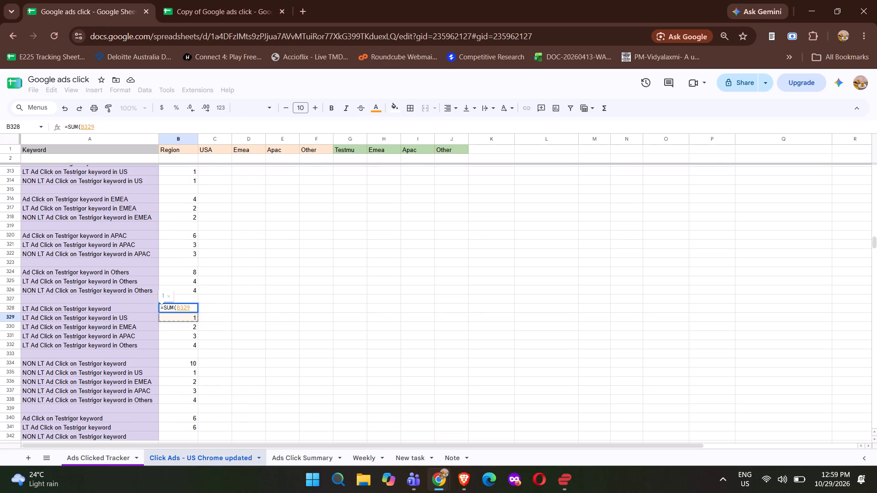
pyautogui.hotkey('shift', 'Down')
pyautogui.hotkey('shift', 'Down')
pyautogui.hotkey('shift', 'Down')
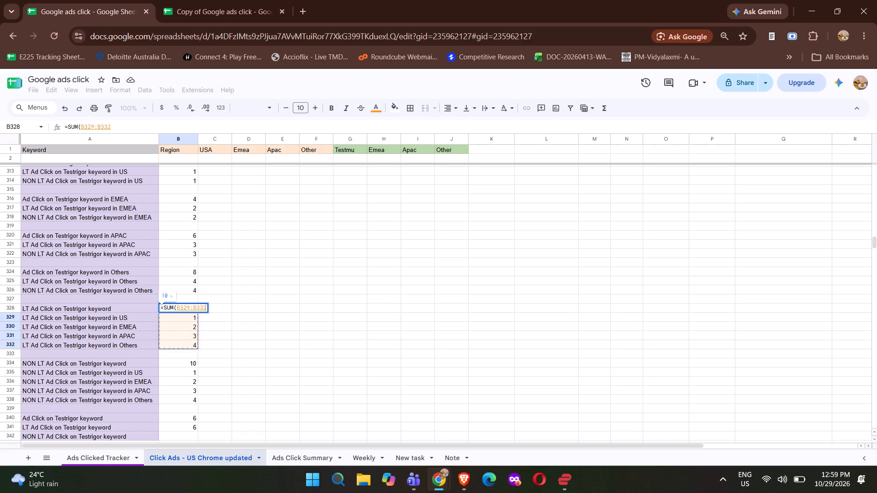
pyautogui.press('Return')
# Set the summary formulas below the Testrigor region rows: LT Ad Click in B341 to reference B328 and NON LT Ad Click in B342 to reference B334.
pyautogui.scroll(-1, 185, 311)
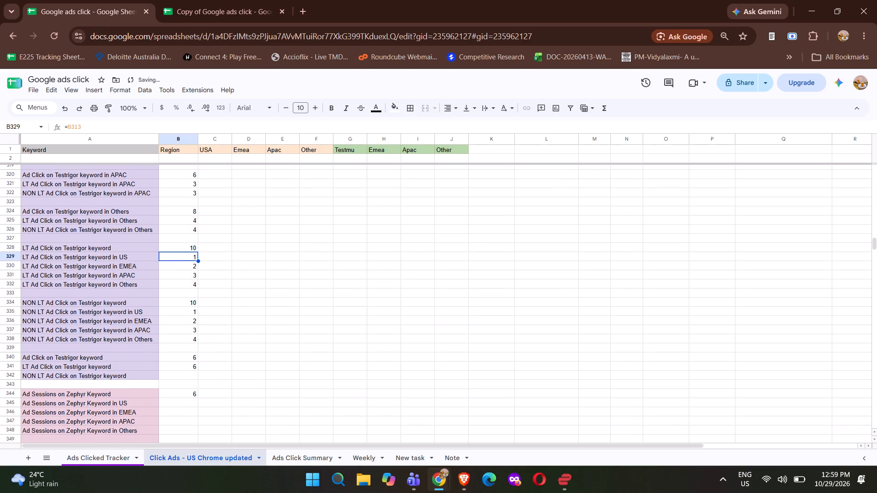
pyautogui.scroll(-1, 185, 311)
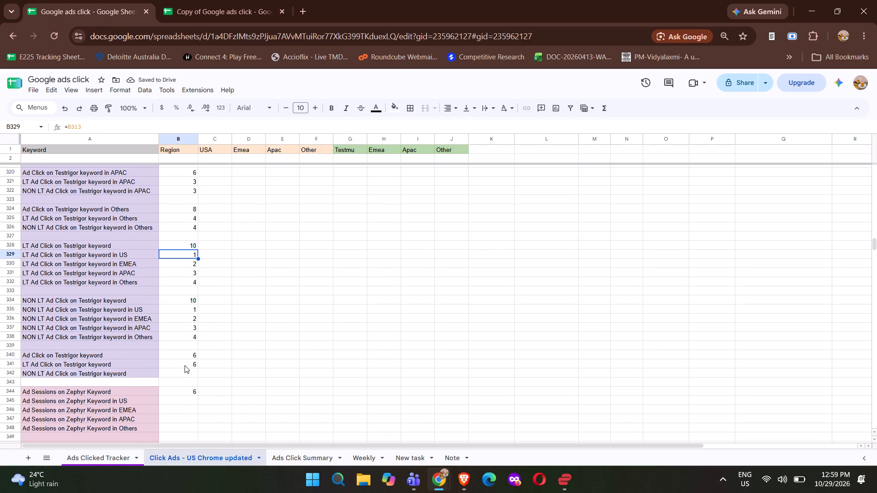
pyautogui.click(181, 363)
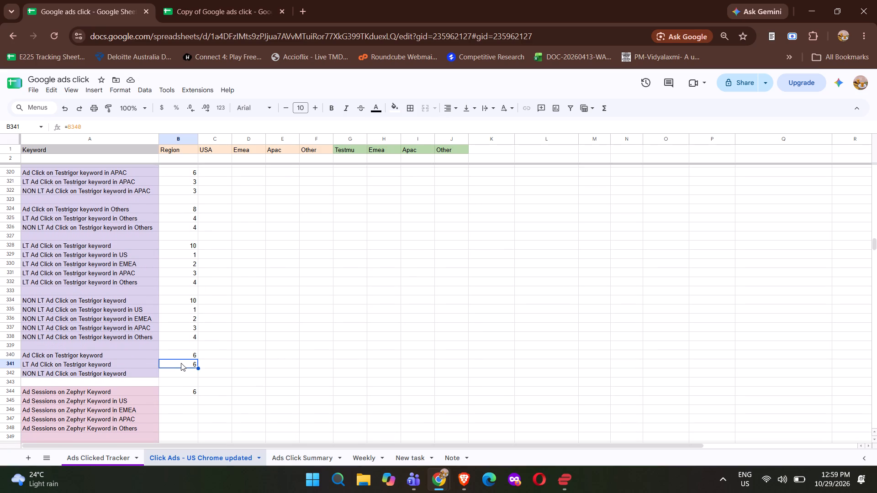
pyautogui.press('=')
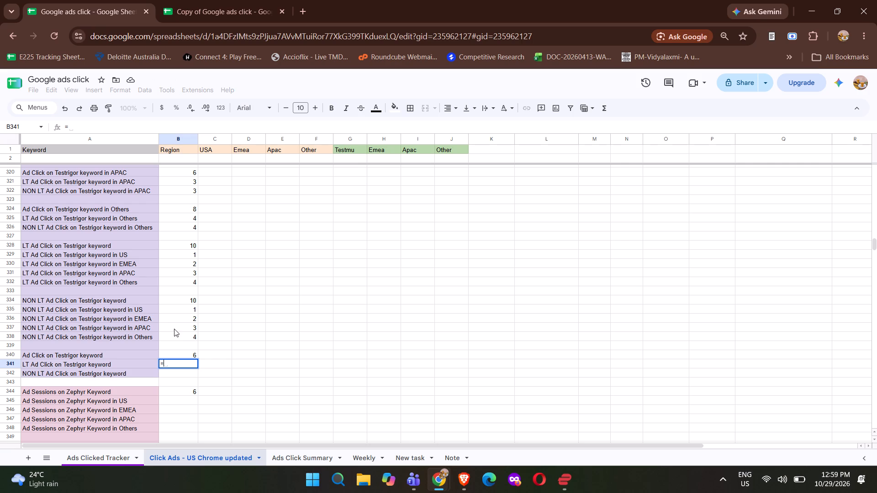
pyautogui.click(180, 246)
pyautogui.press('Return')
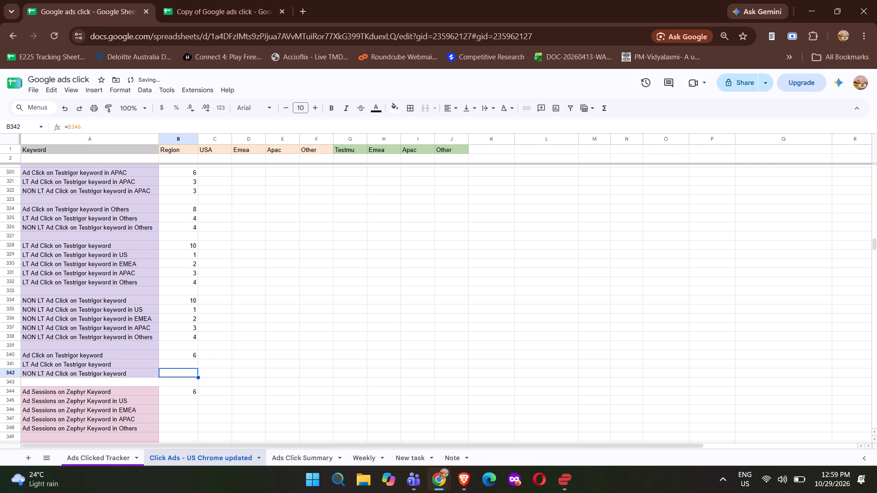
pyautogui.click(180, 373)
pyautogui.press('=')
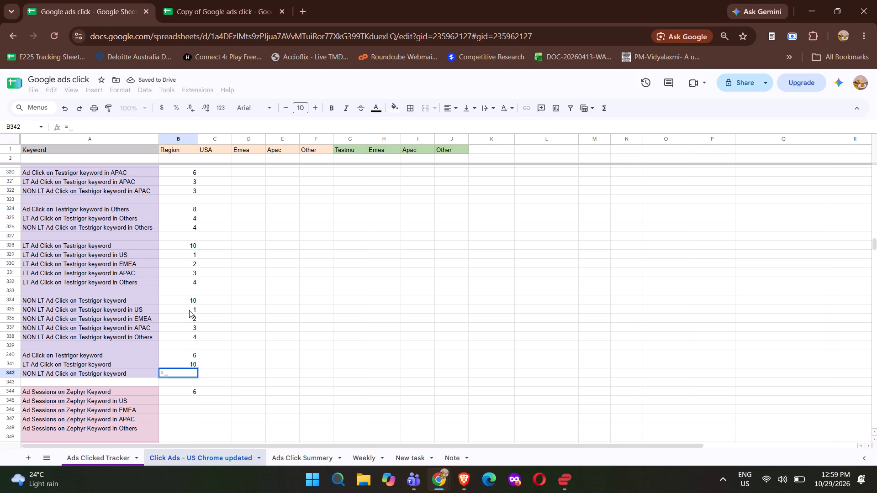
pyautogui.click(180, 302)
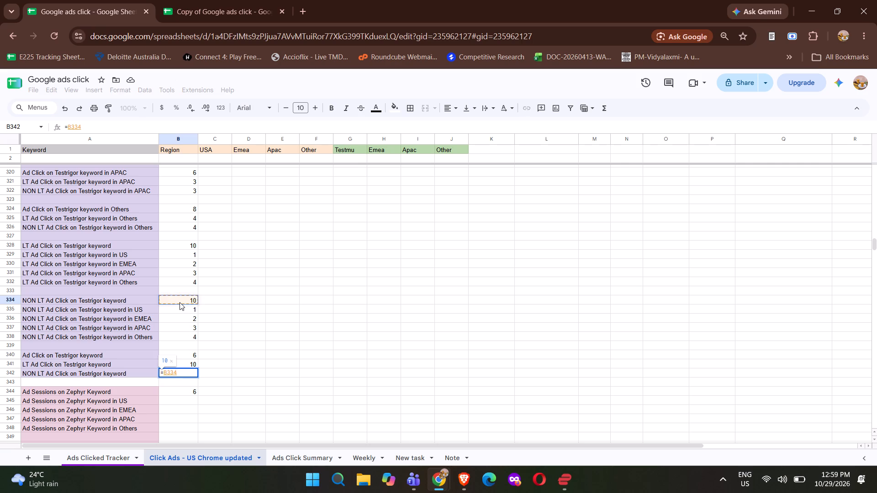
pyautogui.press('Return')
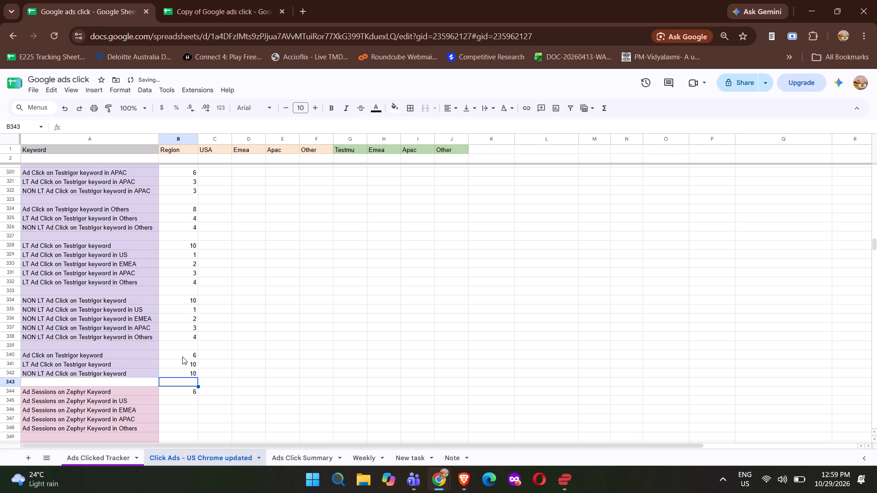
# Replace the Ad Click on Testrigor keyword formula in B340 with a SUM of the LT and NON LT rows B341:B342.
pyautogui.click(180, 353)
pyautogui.write('=sum')
pyautogui.press('Down')
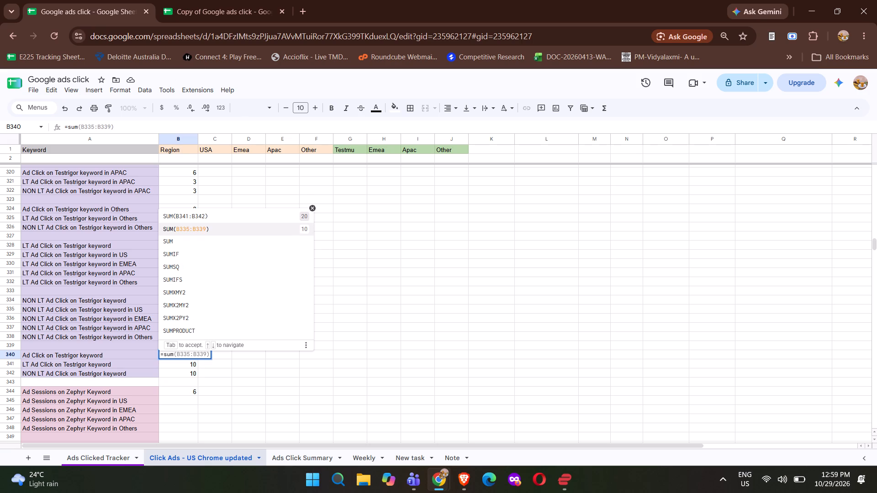
pyautogui.press('Down')
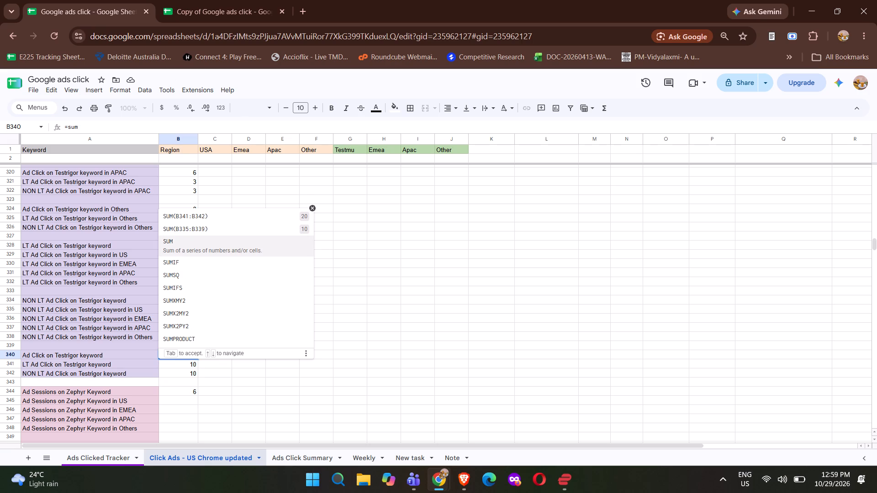
pyautogui.press('Return')
pyautogui.press('Down')
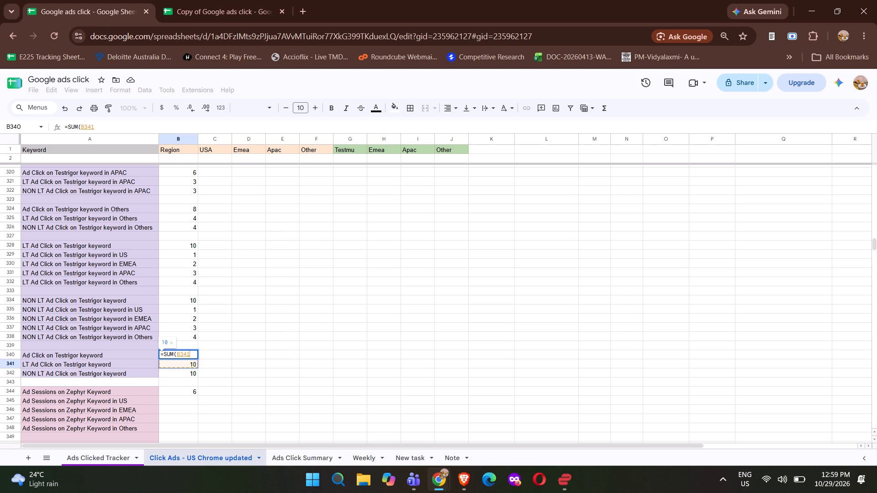
pyautogui.hotkey('shift', 'Down')
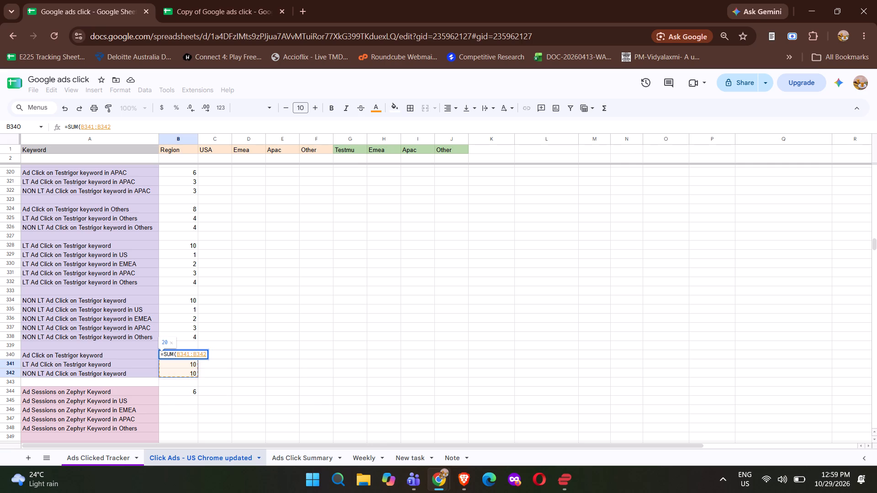
pyautogui.press('Return')
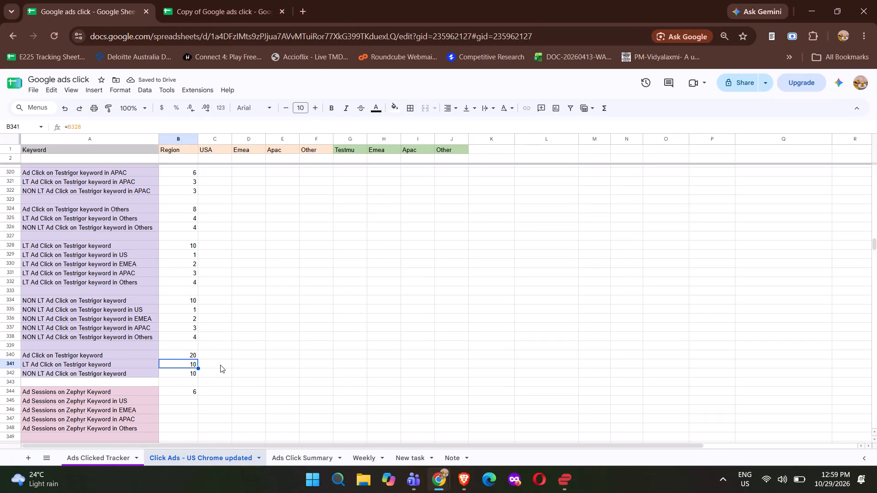
# Show the sheet's formulas instead of results and copy the whole Testrigor formula block B300:B342.
pyautogui.hotkey('ctrl', '`')
pyautogui.scroll(3, 220, 365)
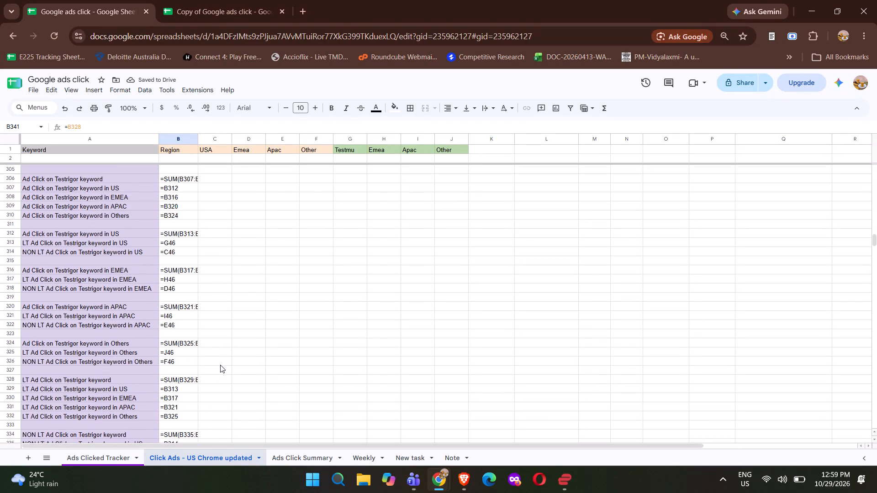
pyautogui.scroll(3, 220, 365)
pyautogui.scroll(-3, 220, 365)
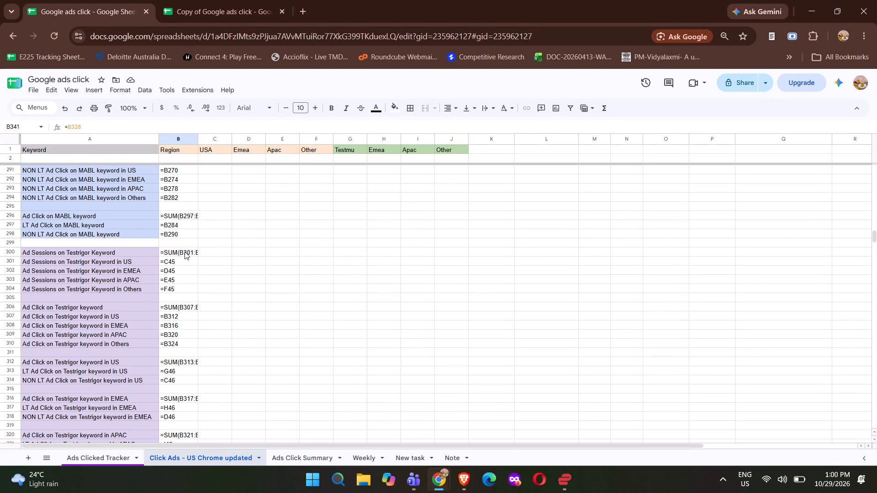
pyautogui.click(184, 252)
pyautogui.scroll(-5, 184, 252)
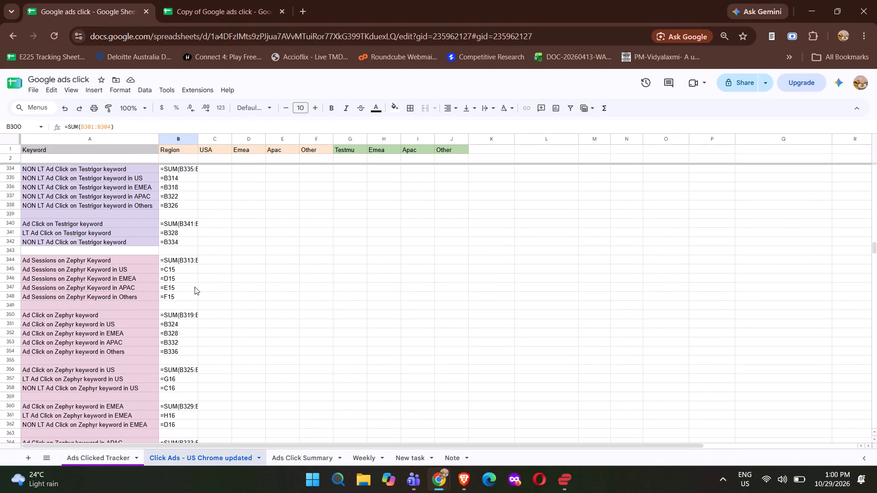
pyautogui.keyDown('shift'); pyautogui.click(178, 244); pyautogui.keyUp('shift')
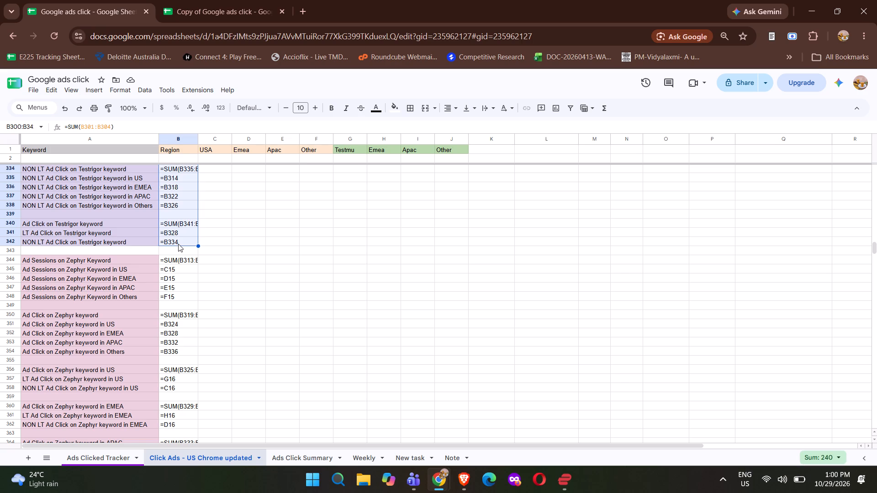
pyautogui.hotkey('ctrl', 'c')
pyautogui.click(463, 479)
pyautogui.scroll(2, 456, 395)
pyautogui.moveTo(521, 395); pyautogui.dragTo(407, 379)
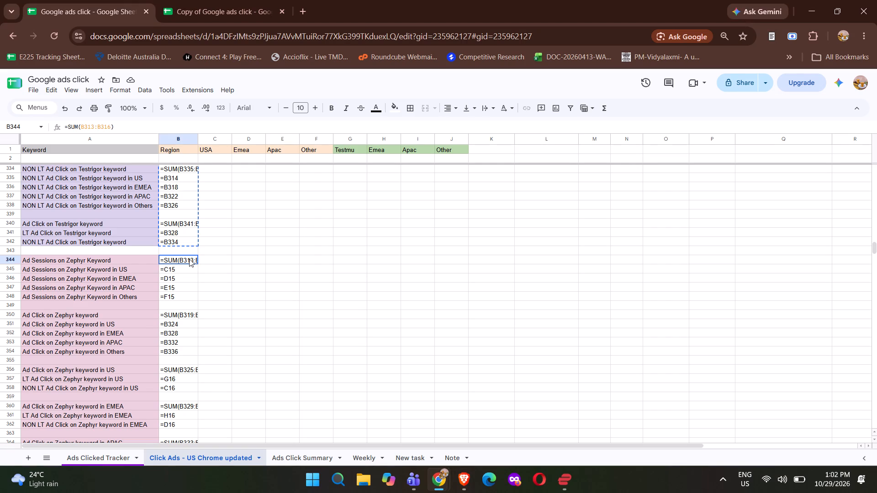
pyautogui.hotkey('ctrl', 'shift', 'v')
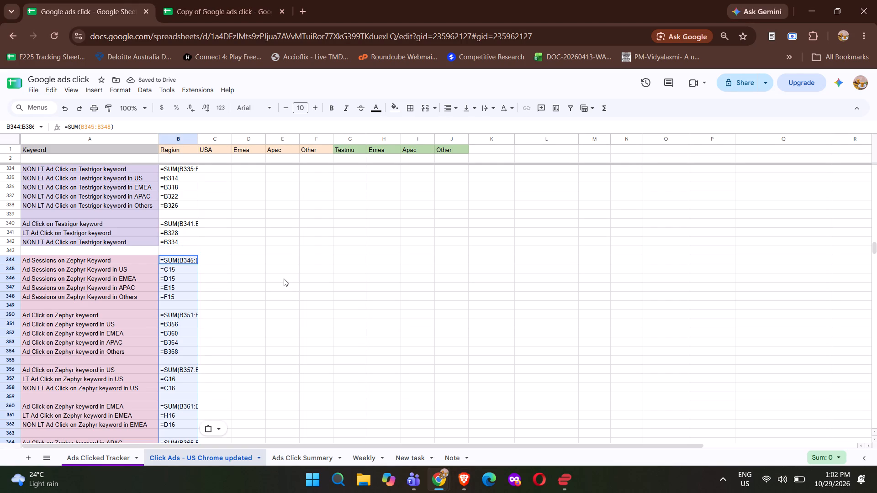
# Switch the sheet from showing formulas to showing calculated values.
pyautogui.hotkey('ctrl', '`')
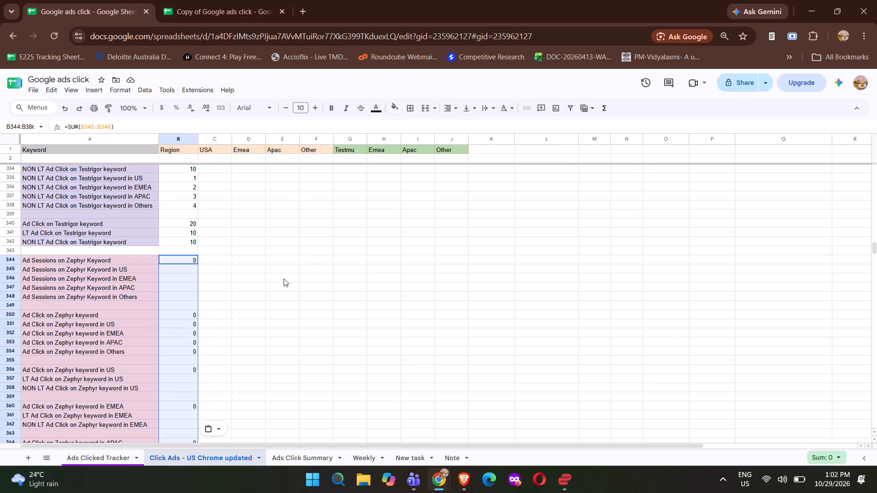
# Check the Testrigor and Zephyr source figures in C45:J48 against the calculated values in their keyword blocks further down.
pyautogui.scroll(4, 284, 278)
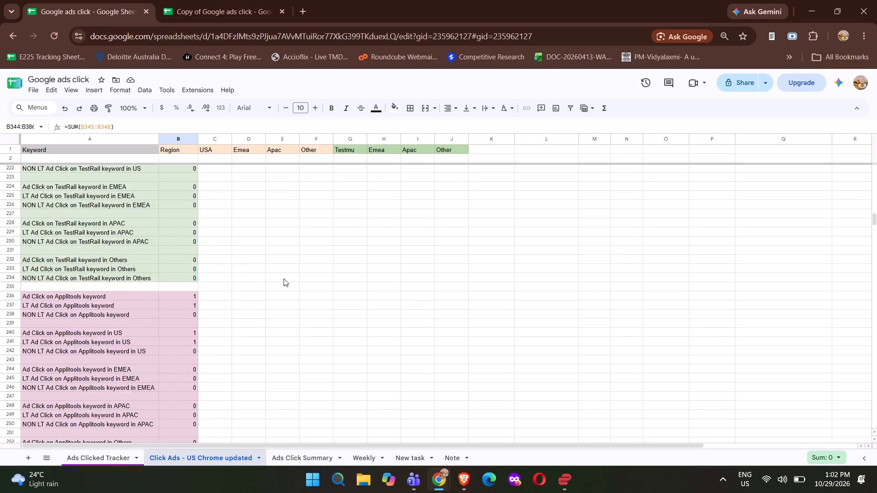
pyautogui.scroll(8, 284, 278)
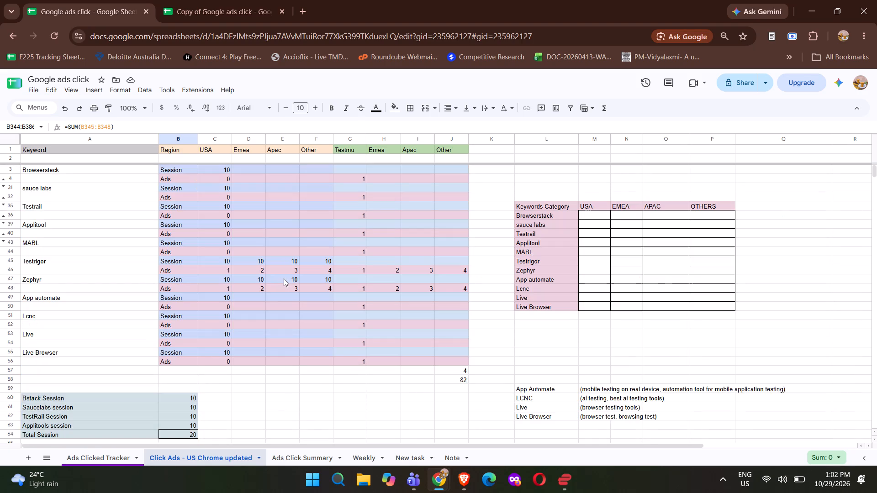
pyautogui.click(220, 262)
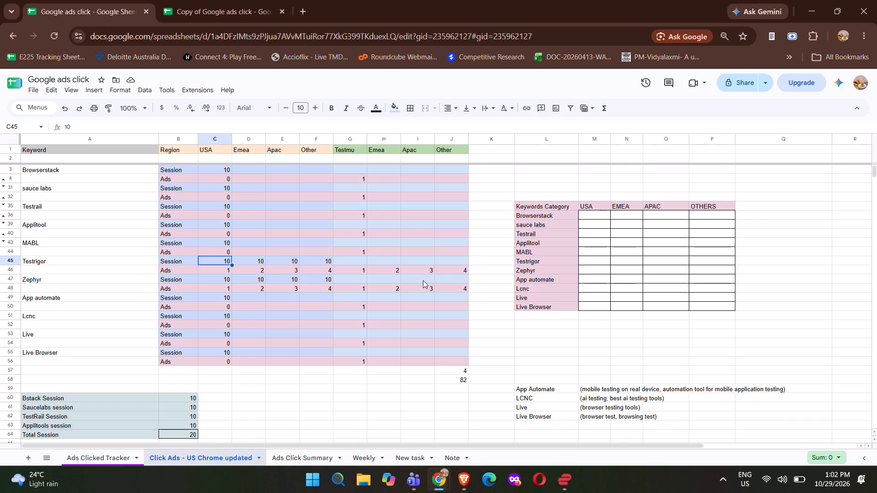
pyautogui.keyDown('shift'); pyautogui.click(463, 288); pyautogui.keyUp('shift')
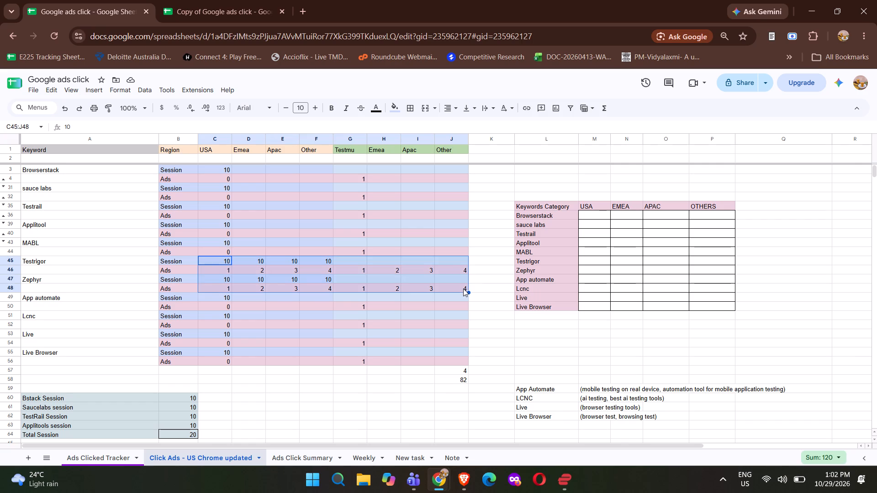
pyautogui.click(463, 288)
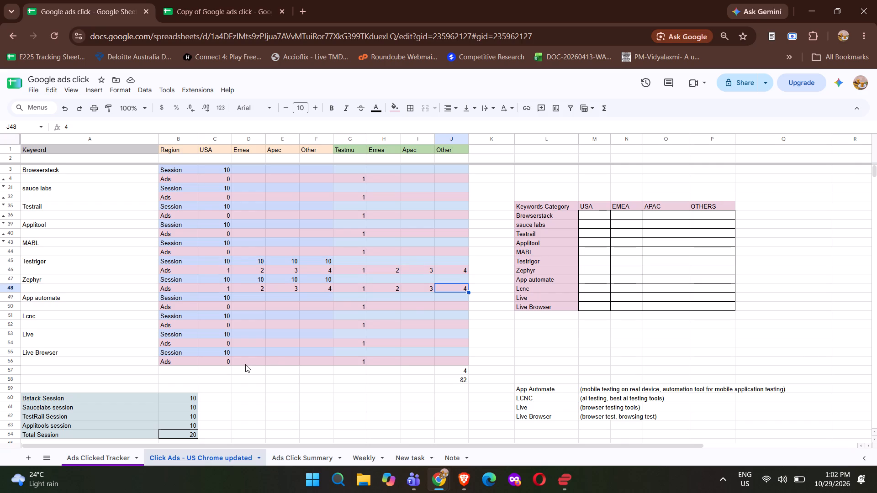
pyautogui.scroll(-11, 245, 364)
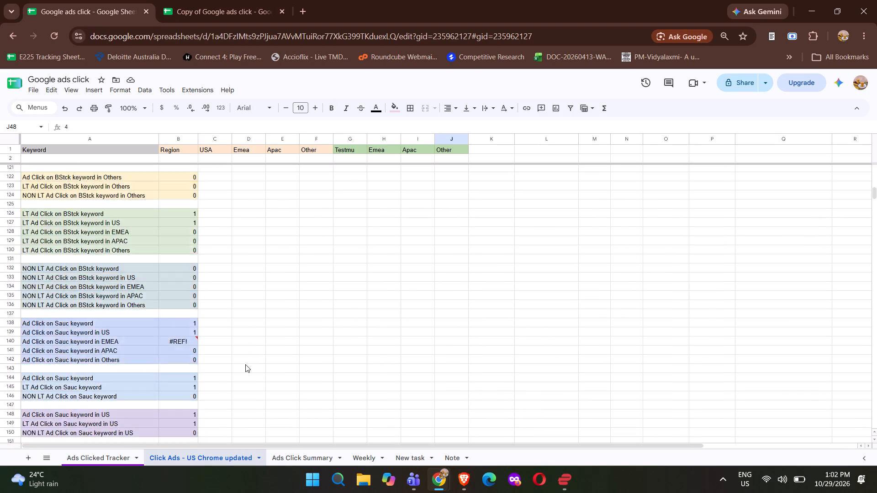
pyautogui.scroll(-4, 245, 364)
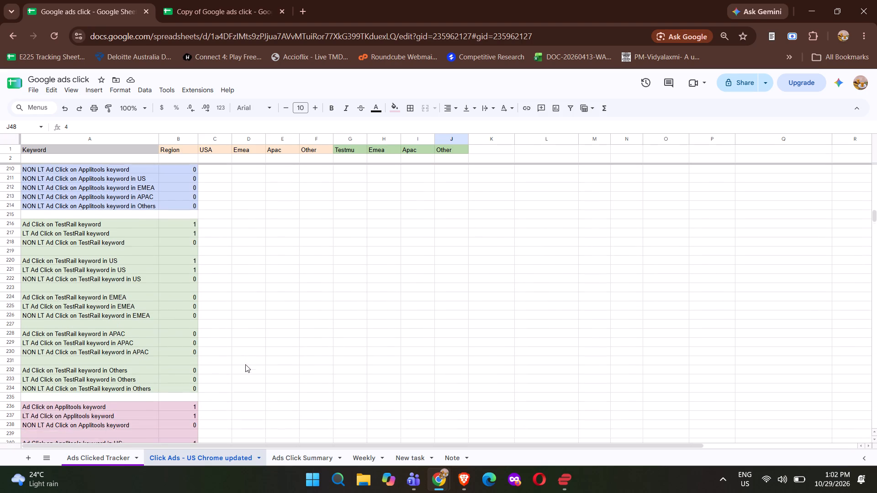
pyautogui.scroll(-6, 245, 364)
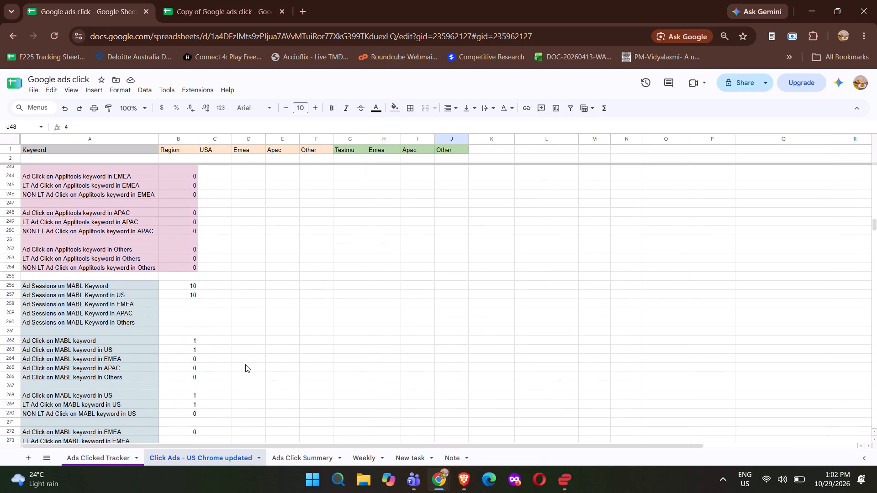
pyautogui.scroll(-5, 245, 364)
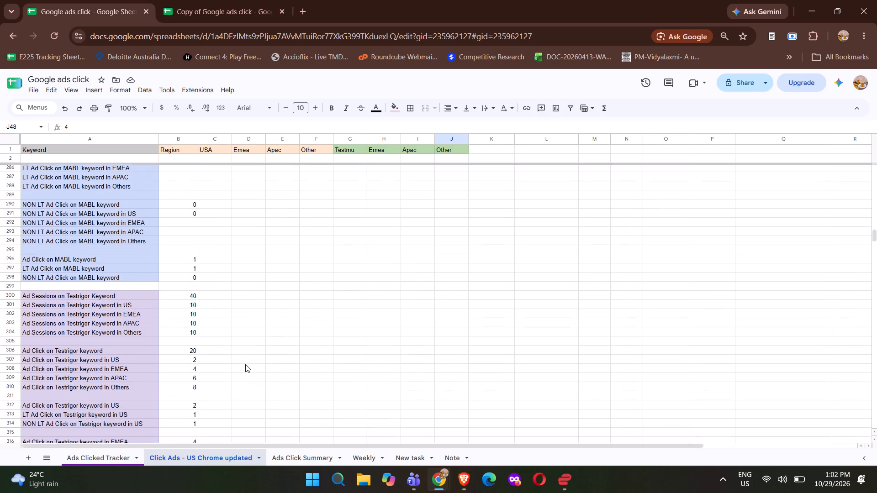
pyautogui.scroll(-4, 245, 364)
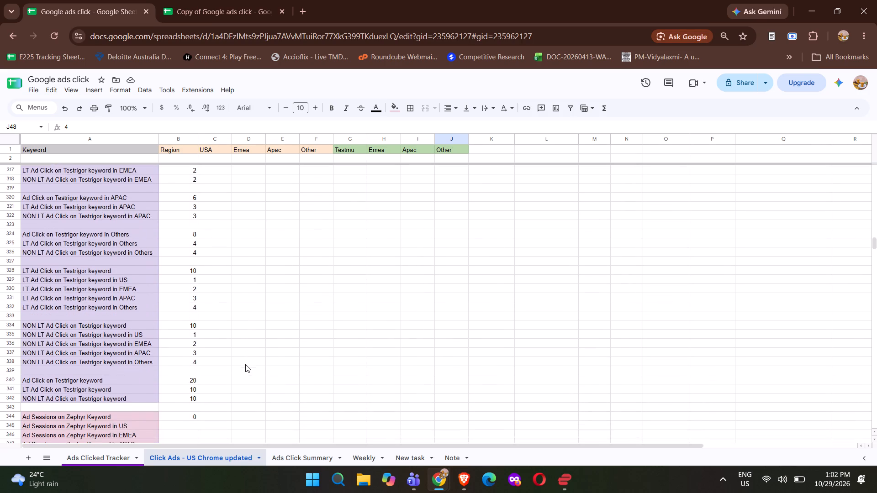
pyautogui.scroll(-3, 245, 364)
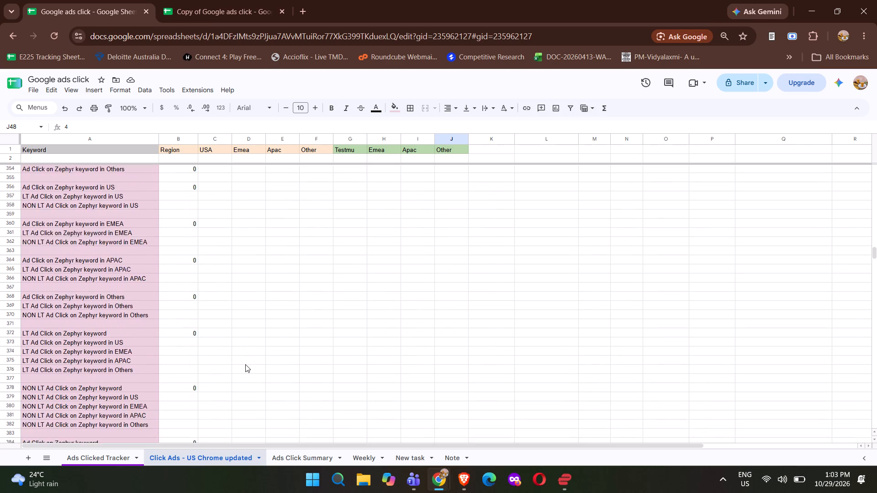
pyautogui.scroll(-2, 245, 364)
pyautogui.hscroll(1, 245, 364)
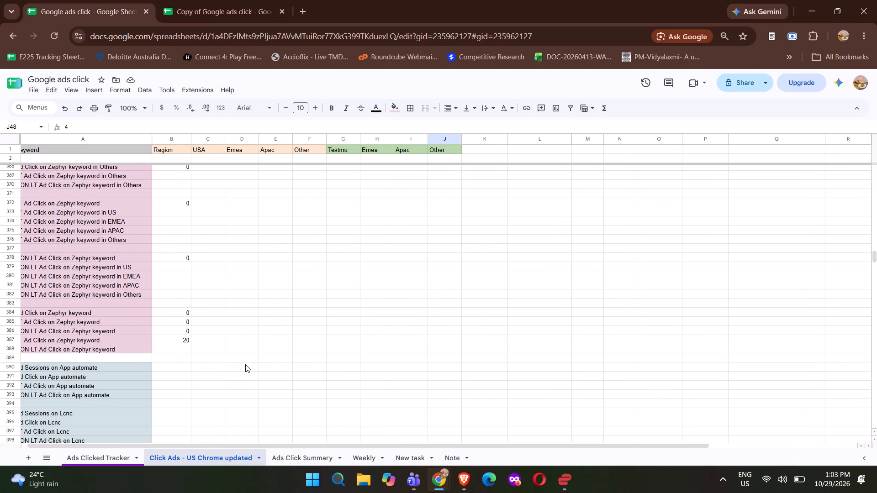
# Remove the four broken references from the Sauc EMEA ad click formula in B140, leaving a SUM of D32, D34, H32 and H34.
pyautogui.scroll(6, 245, 364)
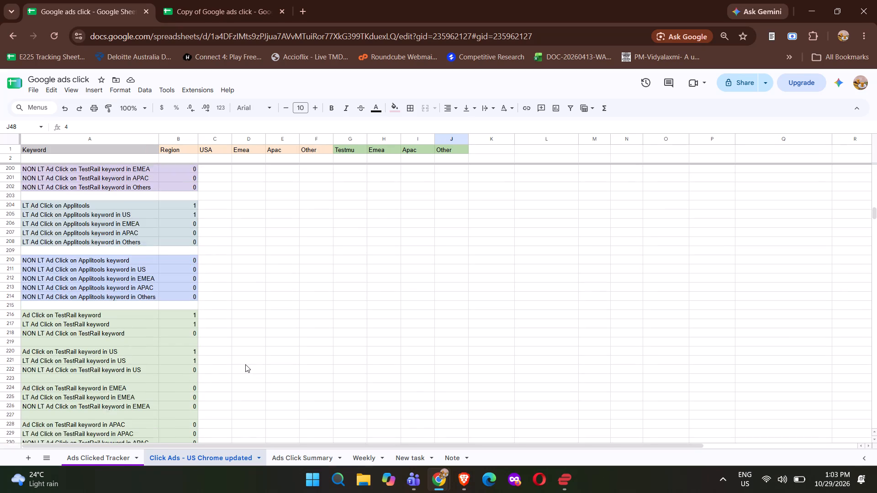
pyautogui.scroll(8, 245, 364)
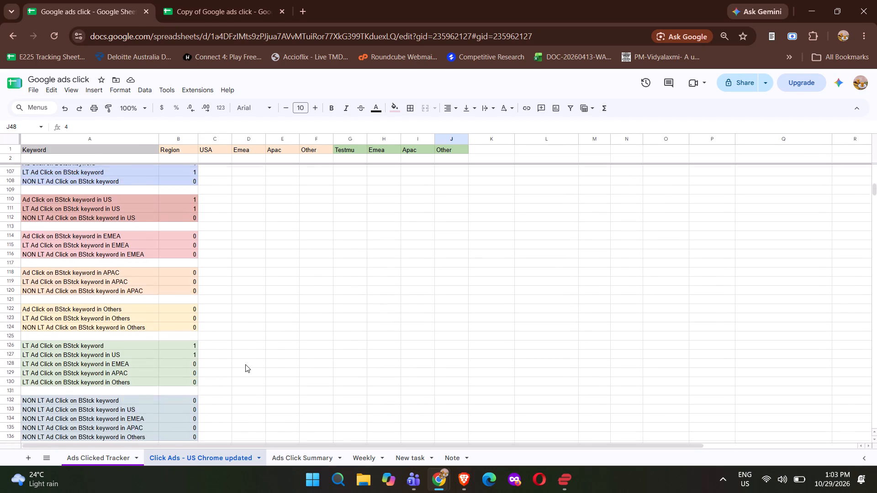
pyautogui.scroll(-3, 245, 364)
pyautogui.hscroll(1, 245, 364)
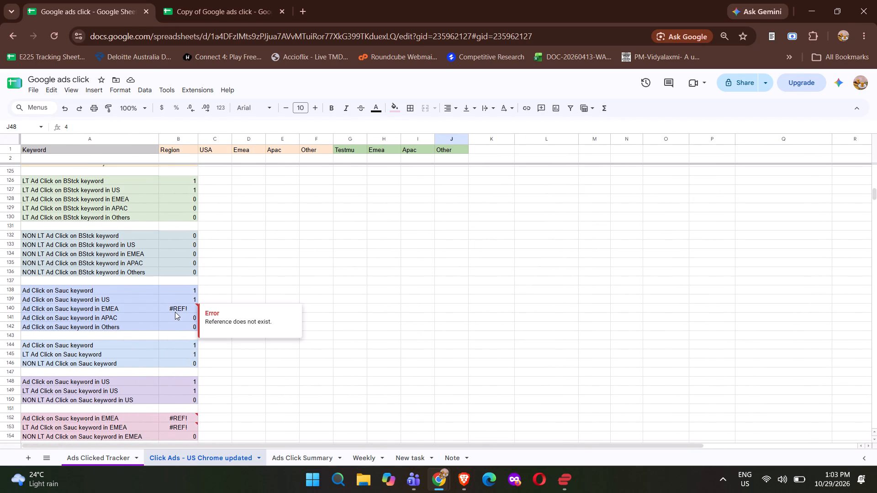
pyautogui.doubleClick(175, 312)
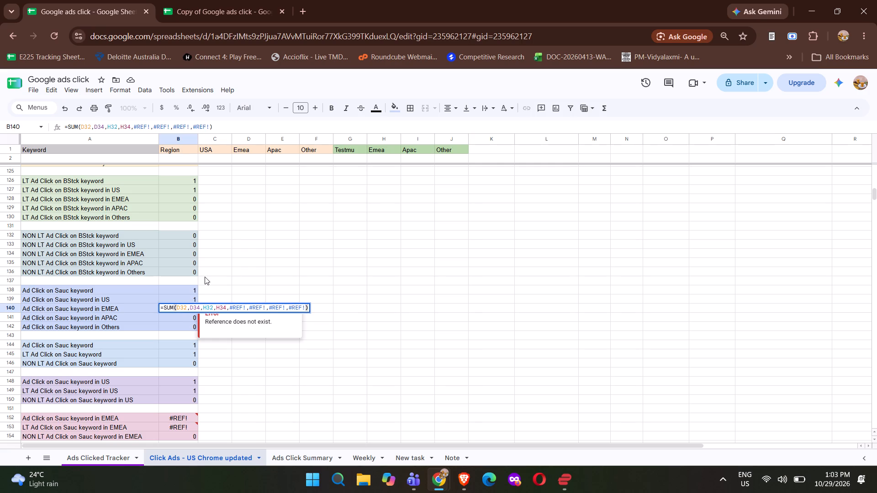
pyautogui.scroll(7, 205, 277)
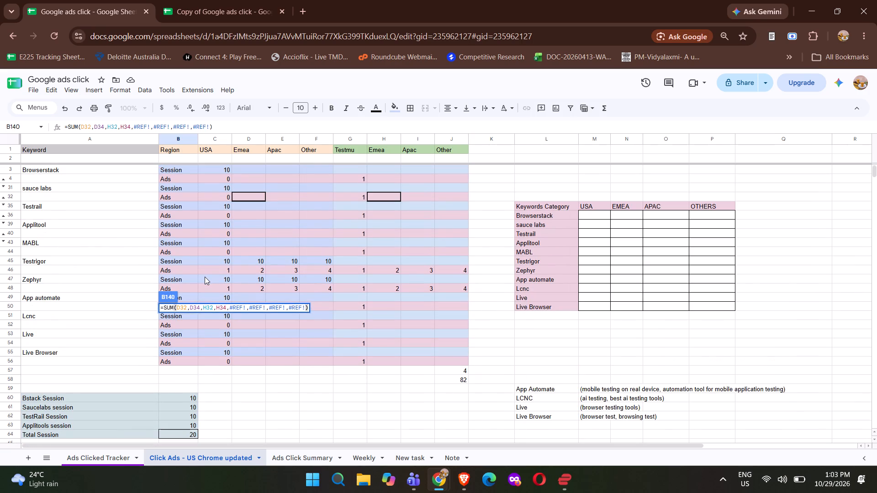
pyautogui.scroll(1, 205, 277)
pyautogui.press('BackSpace')
pyautogui.press('BackSpace')
pyautogui.press('BackSpace')
pyautogui.press('BackSpace')
pyautogui.press('BackSpace')
pyautogui.press('BackSpace')
pyautogui.press('BackSpace')
pyautogui.press('BackSpace')
pyautogui.press('BackSpace')
pyautogui.press('BackSpace')
pyautogui.press('BackSpace')
pyautogui.press('BackSpace')
pyautogui.press('BackSpace')
pyautogui.press('BackSpace')
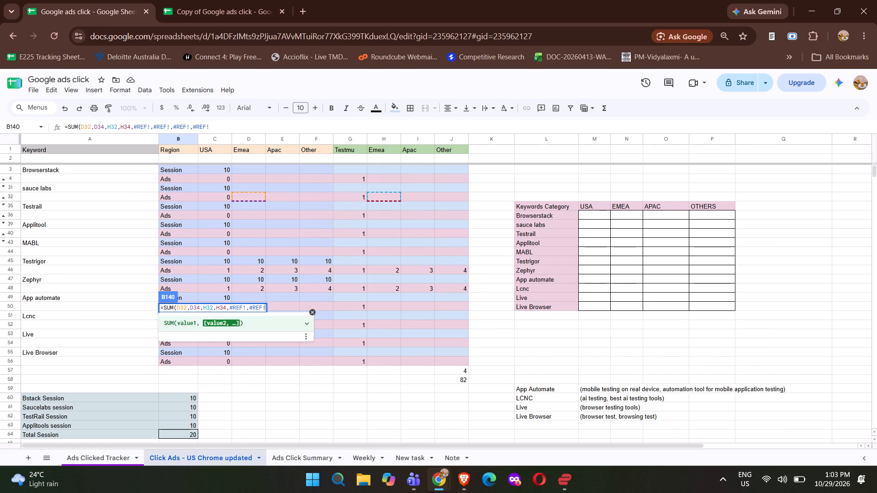
pyautogui.press('BackSpace')
pyautogui.press('BackSpace')
pyautogui.press('BackSpace')
pyautogui.press('BackSpace')
pyautogui.press('BackSpace')
pyautogui.press('BackSpace')
pyautogui.press('BackSpace')
pyautogui.press('BackSpace')
pyautogui.press('BackSpace')
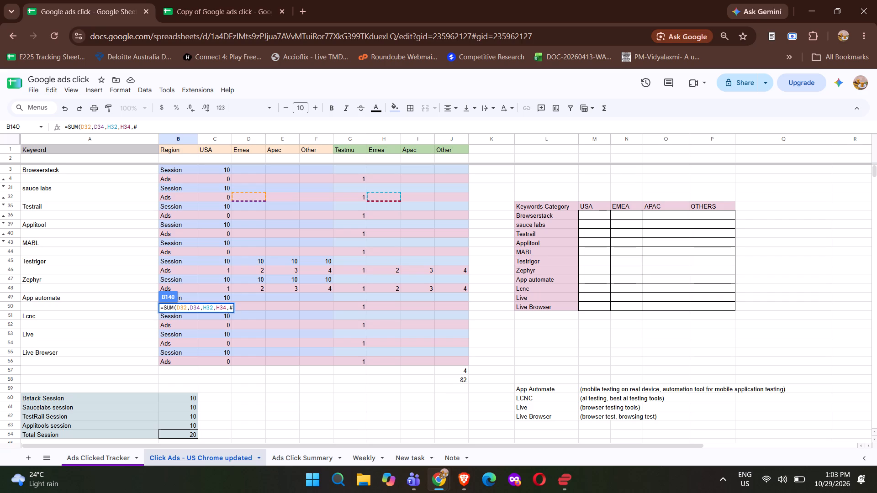
pyautogui.press('BackSpace')
pyautogui.press('BackSpace')
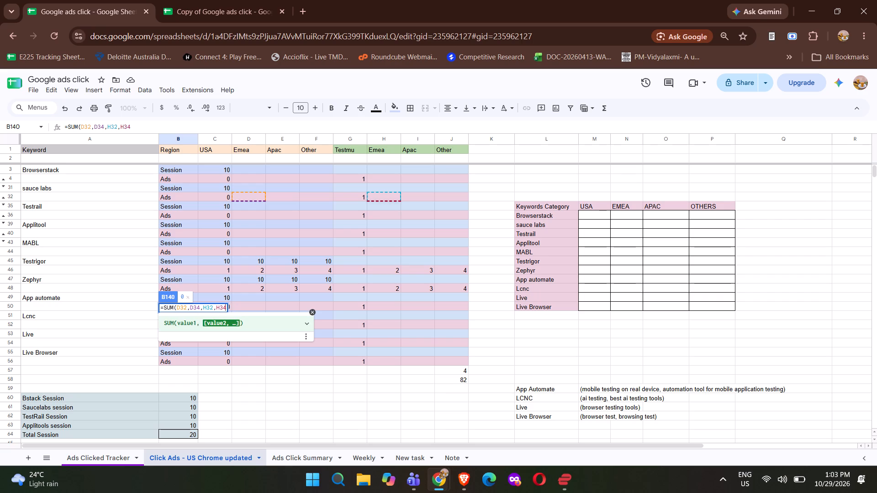
pyautogui.press('Return')
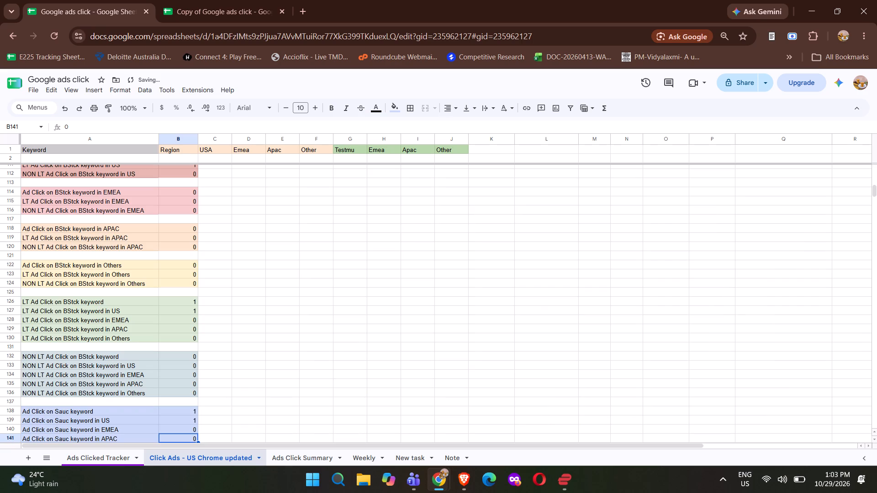
# Inspect the Sauc EMEA formulas in B152 and B153 to trace which cell their reference errors come from.
pyautogui.scroll(-3, 184, 246)
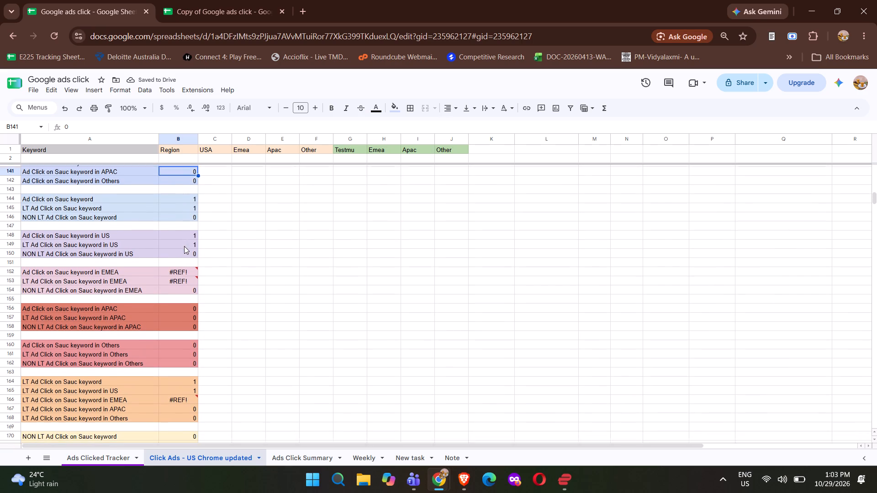
pyautogui.doubleClick(173, 271)
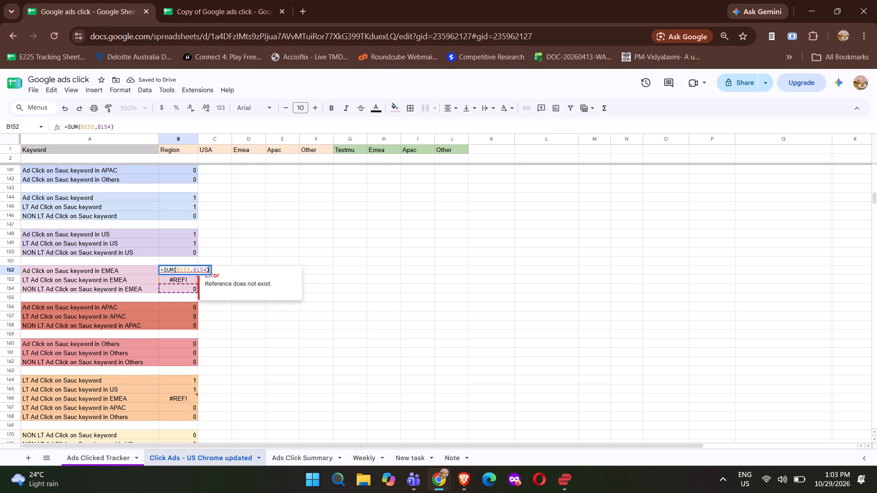
pyautogui.click(302, 204)
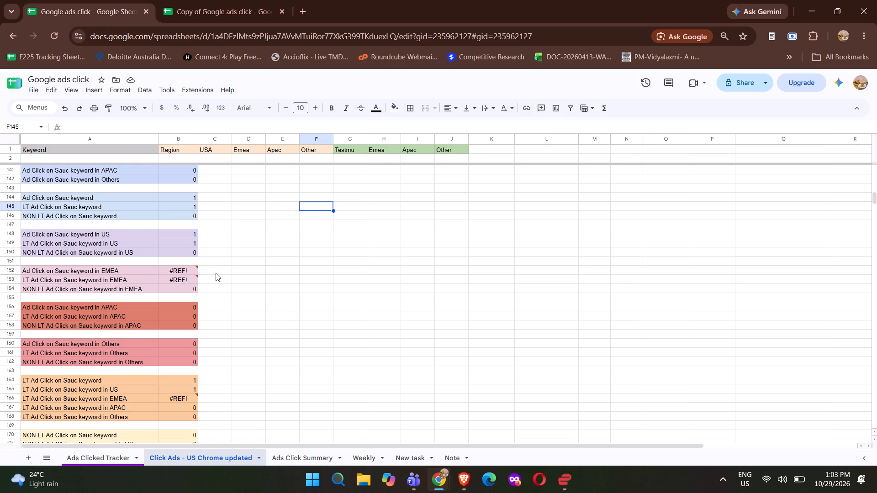
pyautogui.click(173, 269)
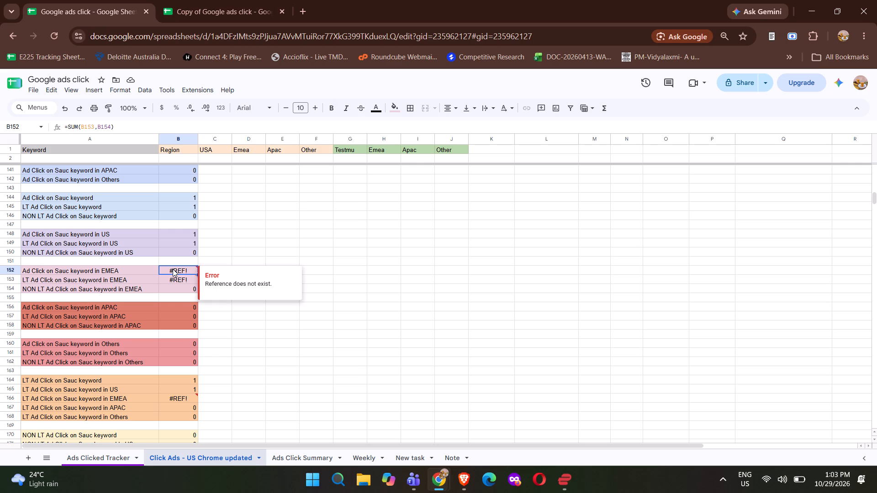
pyautogui.click(173, 281)
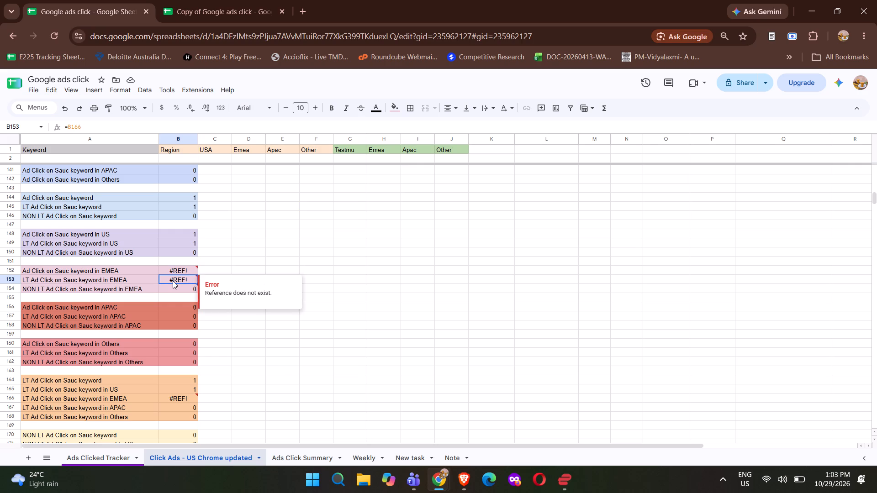
pyautogui.scroll(3, 173, 281)
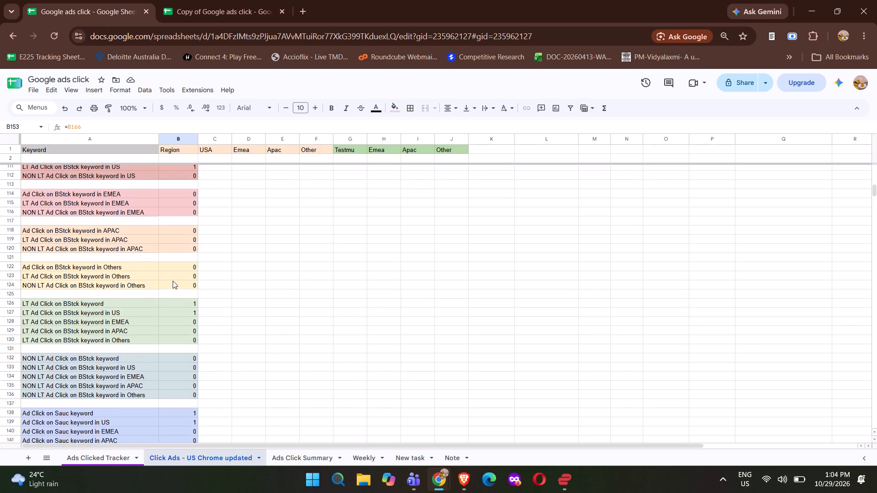
pyautogui.scroll(-2, 173, 281)
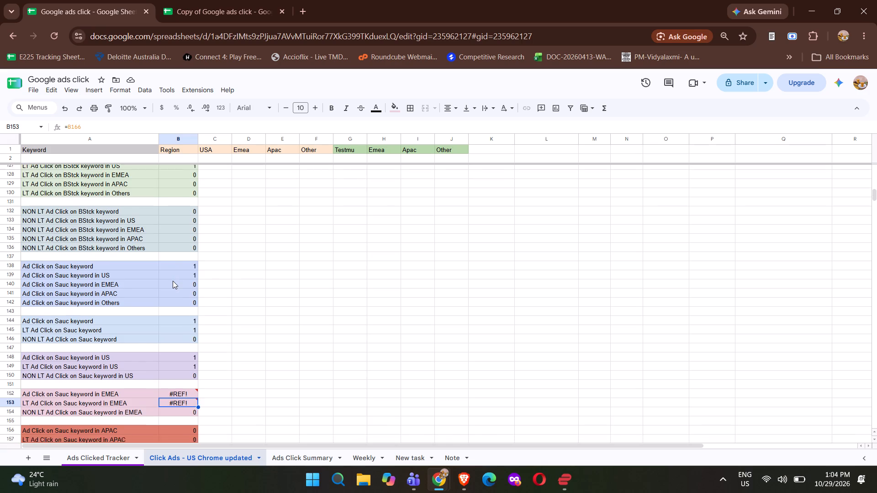
# Remove the two broken references from the LT Sauc EMEA formula in B166, keeping only H32 and H34 in the SUM.
pyautogui.scroll(-1, 173, 281)
pyautogui.hscroll(1, 173, 281)
pyautogui.scroll(-2, 173, 281)
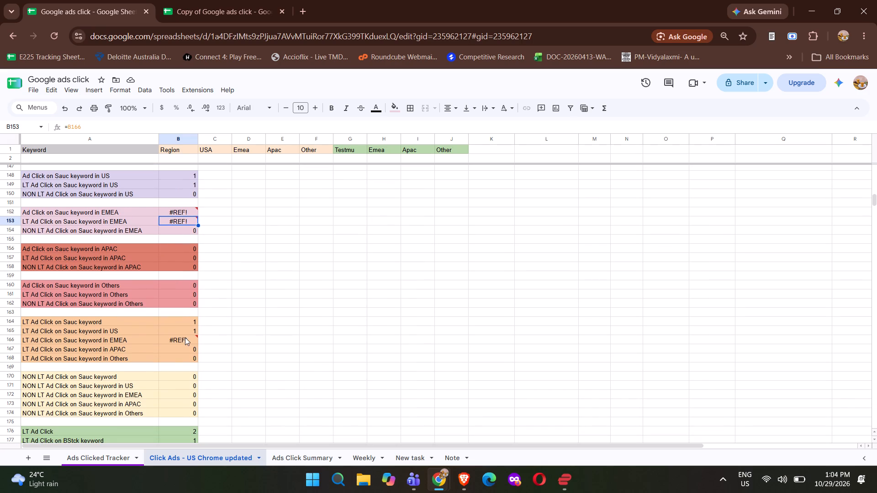
pyautogui.doubleClick(174, 340)
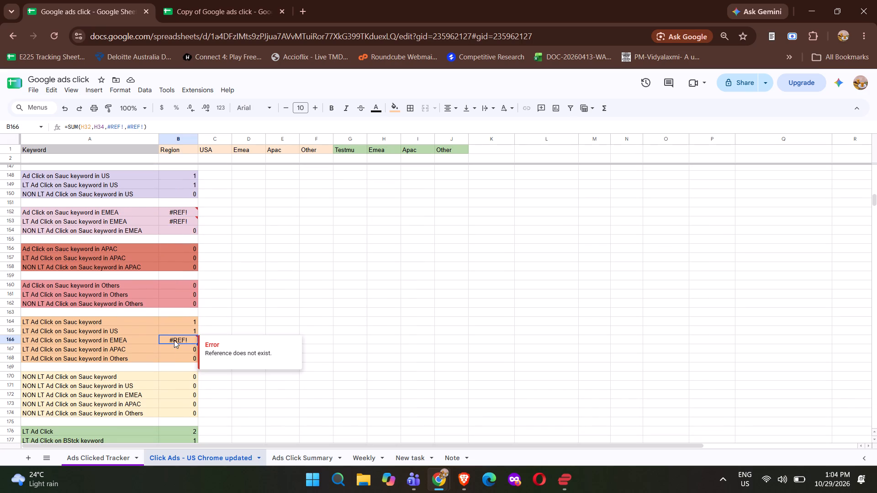
pyautogui.press('BackSpace')
pyautogui.press('BackSpace')
pyautogui.press('BackSpace')
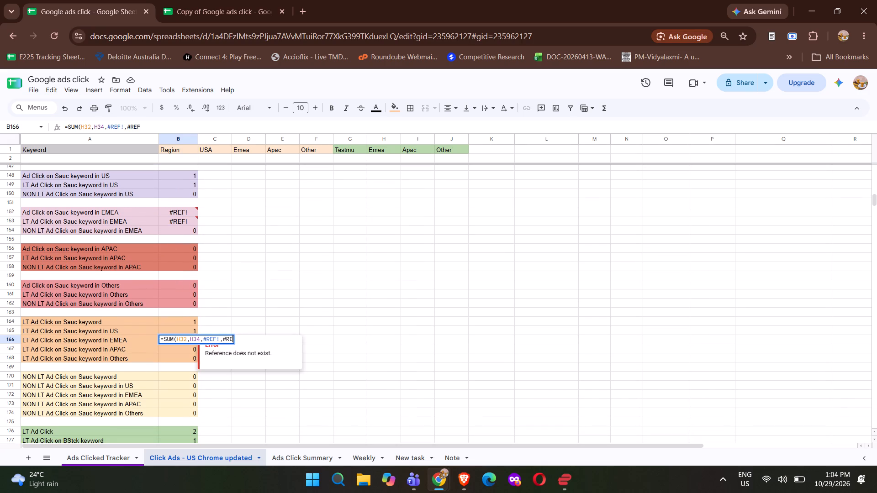
pyautogui.press('BackSpace')
pyautogui.press('BackSpace')
pyautogui.press('BackSpace')
pyautogui.press('BackSpace')
pyautogui.press('BackSpace')
pyautogui.press('BackSpace')
pyautogui.press('BackSpace')
pyautogui.press('BackSpace')
pyautogui.press('BackSpace')
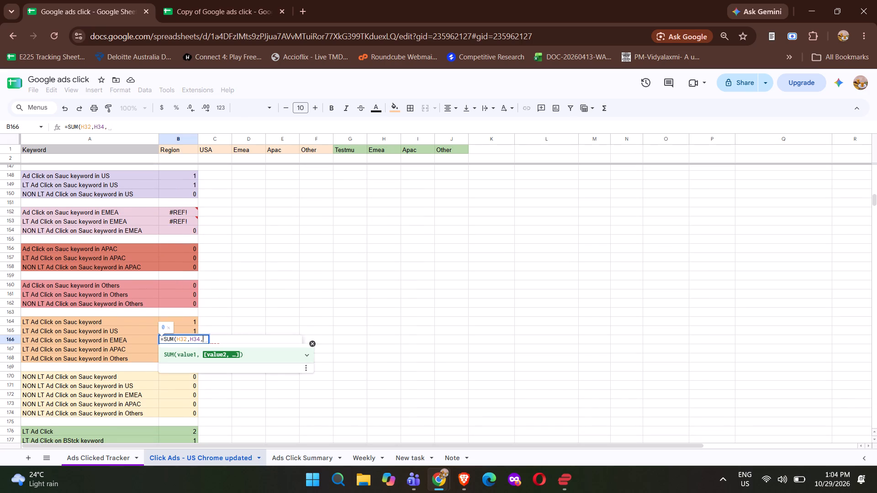
pyautogui.press('Return')
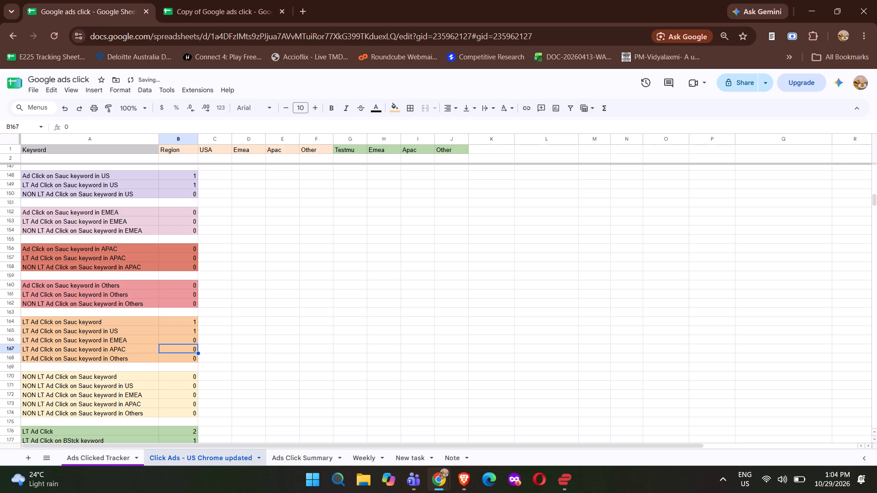
# Review the keyword blocks from the session totals through Sauc, TestRail, Applitools, Testrigor and Zephyr to Live browser for remaining errors.
pyautogui.scroll(-5, 174, 340)
pyautogui.scroll(3, 174, 340)
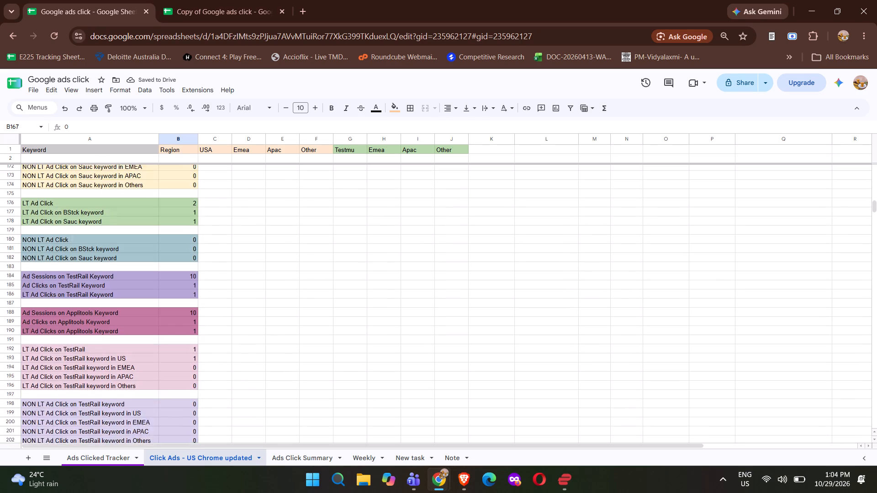
pyautogui.scroll(3, 174, 340)
pyautogui.scroll(-1, 174, 340)
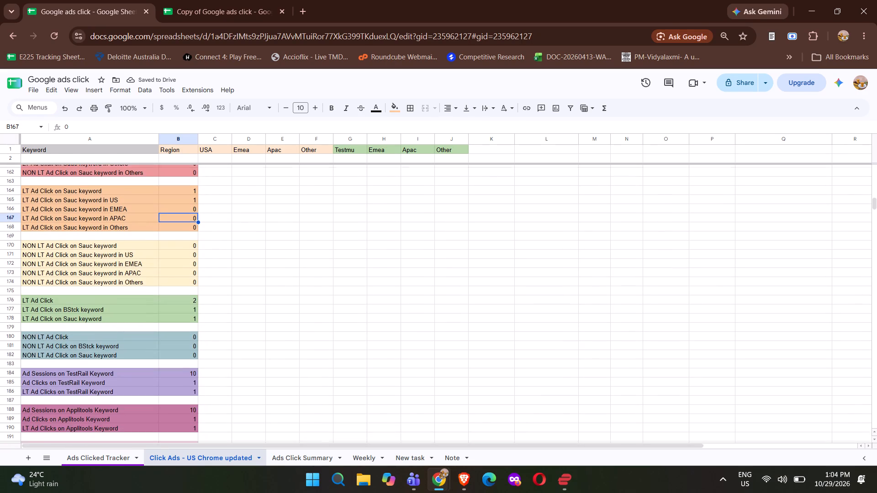
pyautogui.scroll(-2, 174, 340)
pyautogui.scroll(5, 174, 340)
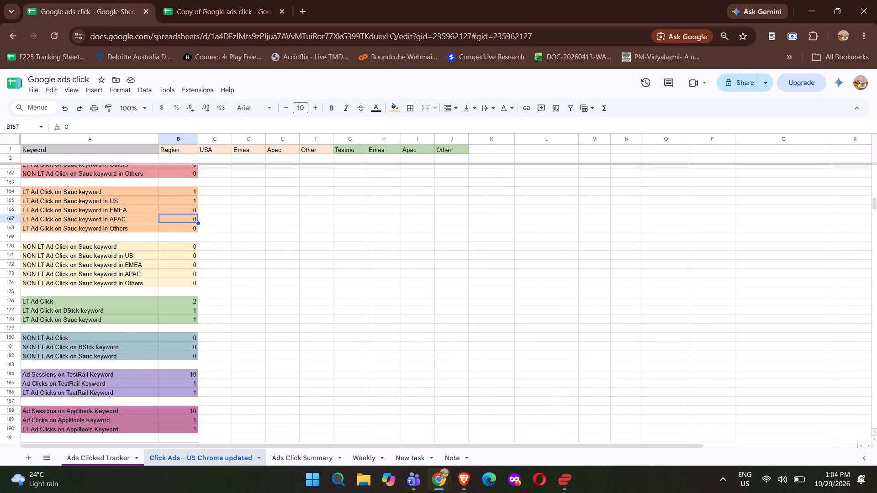
pyautogui.scroll(4, 174, 340)
pyautogui.scroll(-3, 174, 340)
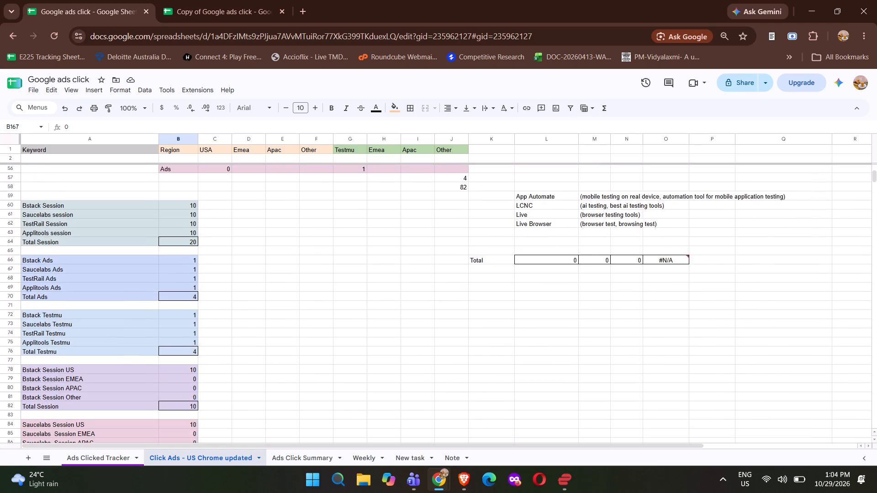
pyautogui.scroll(-10, 174, 340)
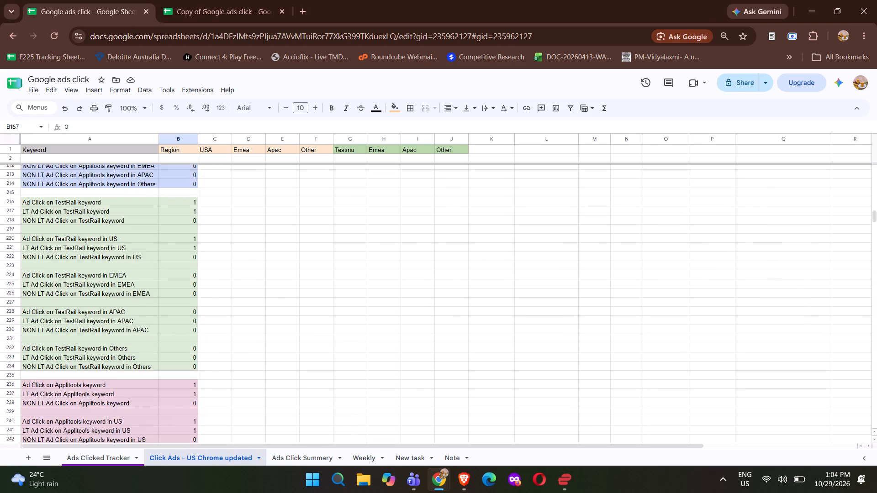
pyautogui.scroll(-7, 174, 340)
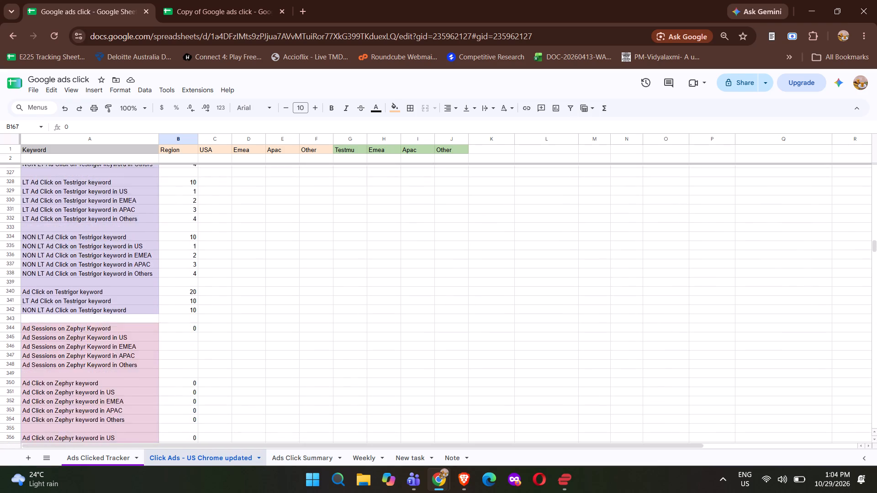
pyautogui.scroll(-3, 174, 340)
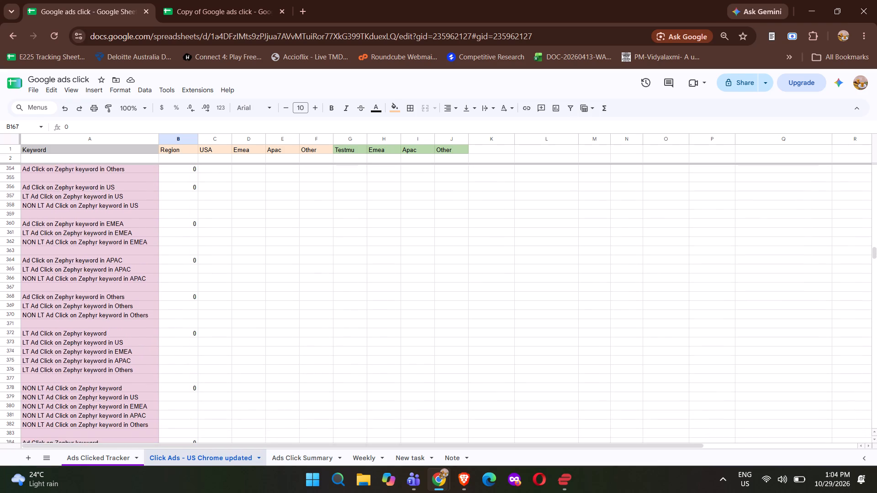
pyautogui.scroll(-4, 174, 340)
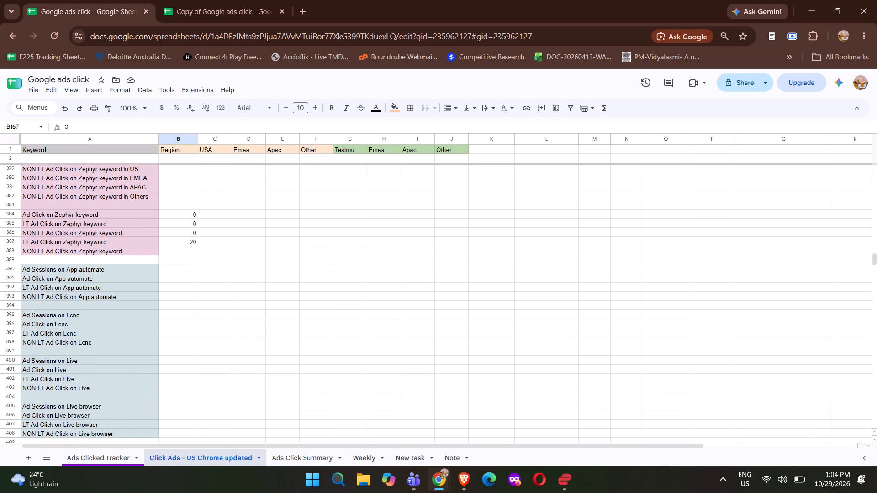
# Inspect the Zephyr session formulas in B344 and B345 and check them against the Zephyr USA session source cell C47.
pyautogui.scroll(6, 174, 340)
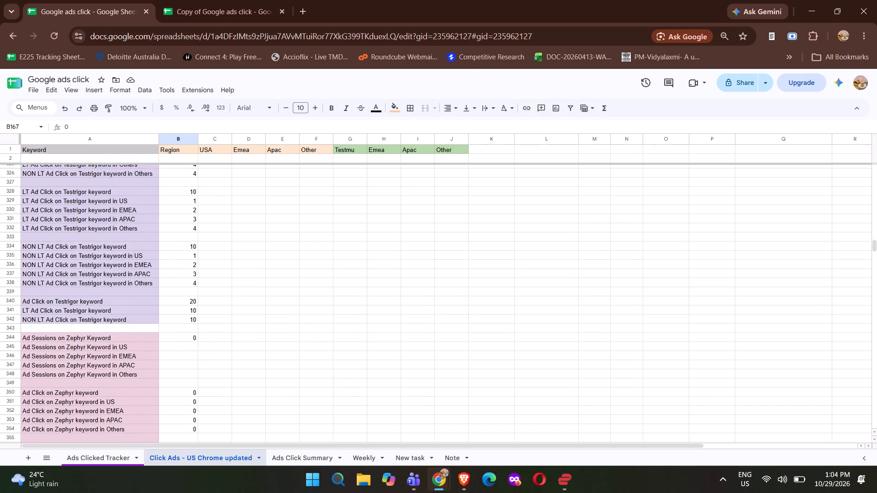
pyautogui.scroll(-1, 174, 340)
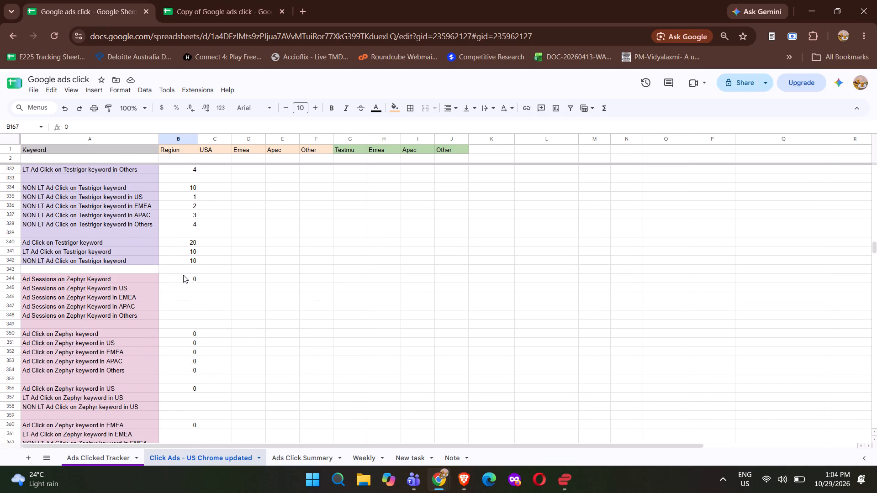
pyautogui.click(183, 275)
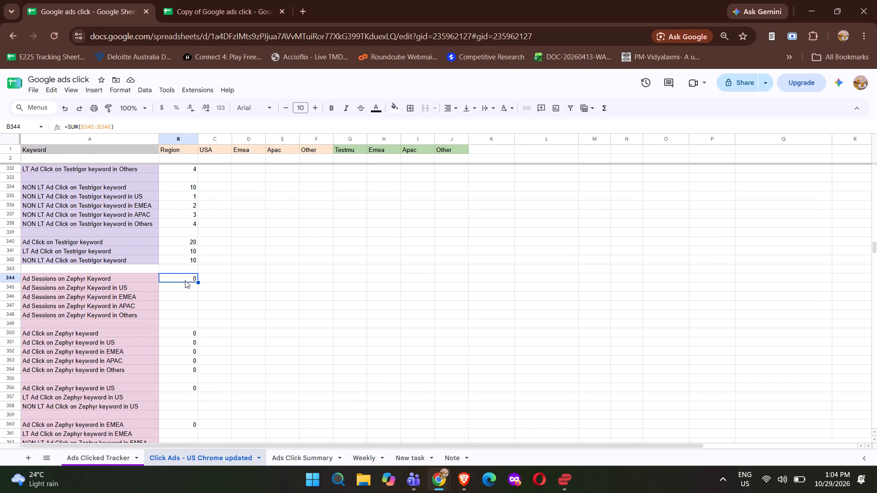
pyautogui.click(178, 289)
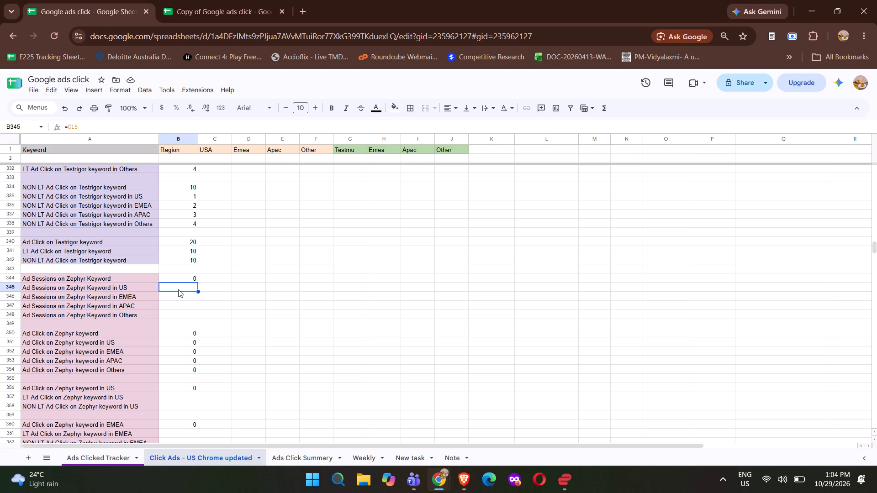
pyautogui.scroll(6, 178, 289)
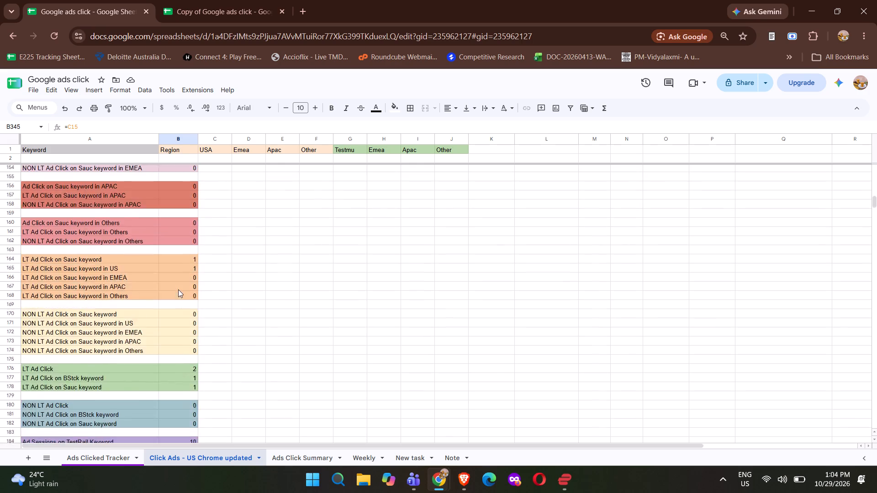
pyautogui.scroll(5, 178, 289)
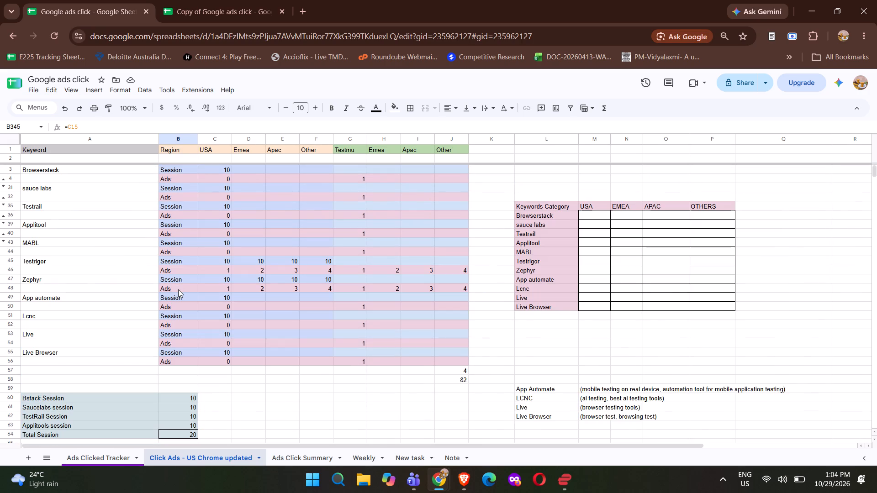
pyautogui.click(209, 280)
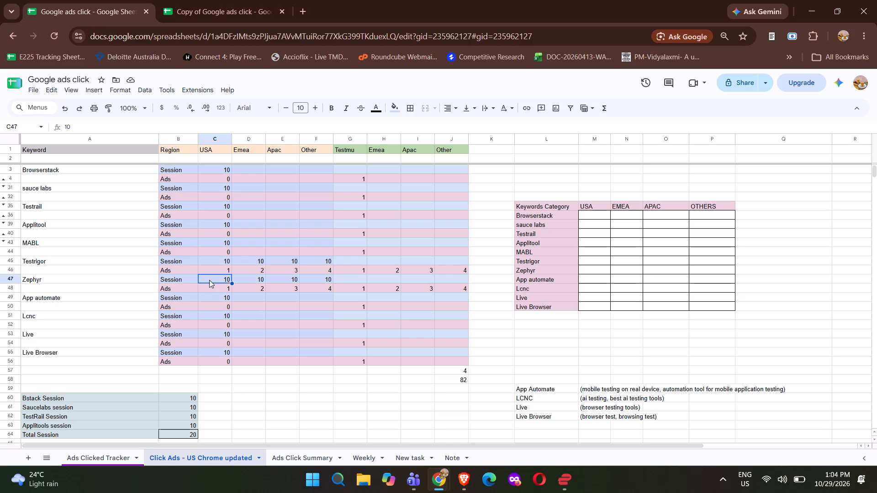
# Compare the Testrigor US session formula in B301 with the Zephyr US session formula in B345.
pyautogui.scroll(-14, 209, 280)
pyautogui.scroll(3, 209, 280)
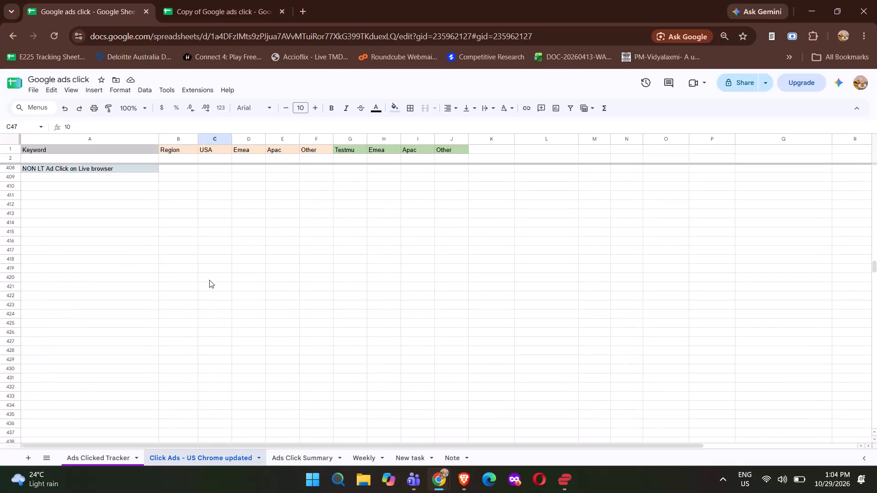
pyautogui.scroll(6, 209, 280)
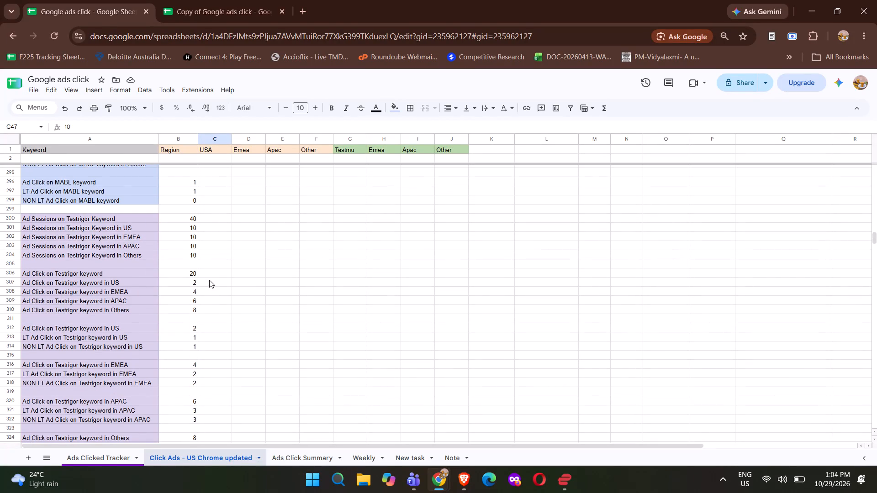
pyautogui.scroll(-3, 209, 280)
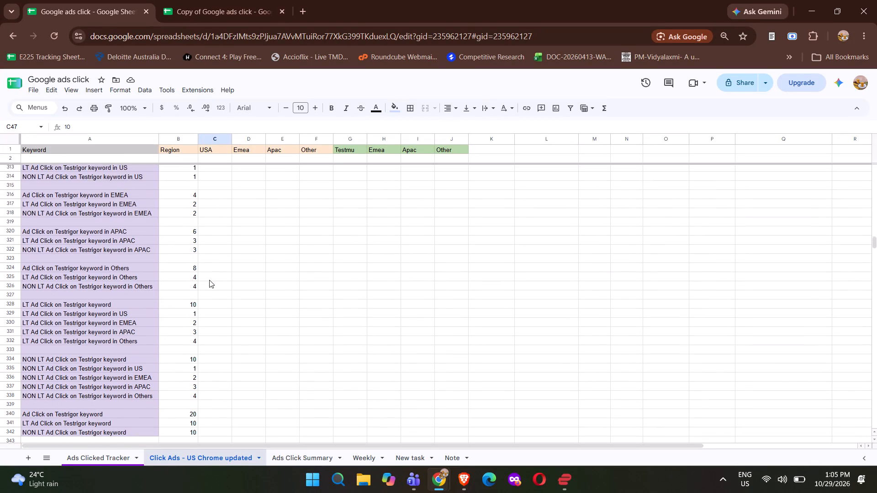
pyautogui.scroll(-1, 209, 280)
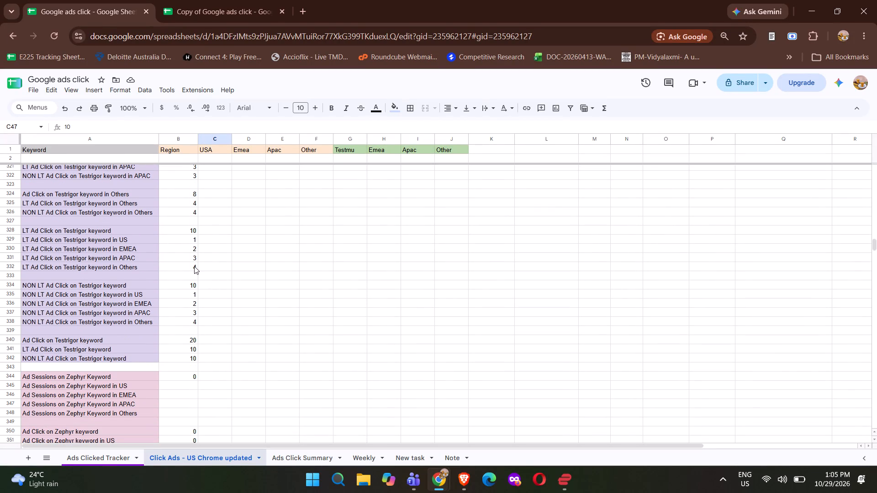
pyautogui.scroll(4, 194, 266)
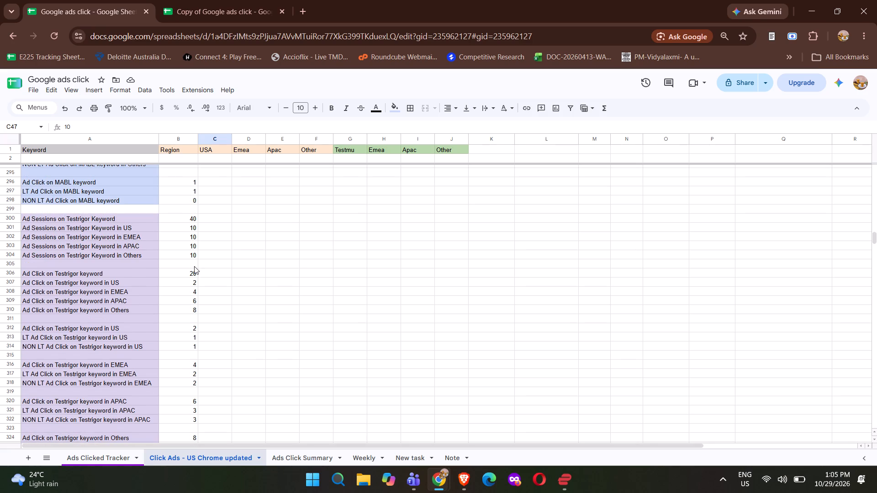
pyautogui.click(185, 227)
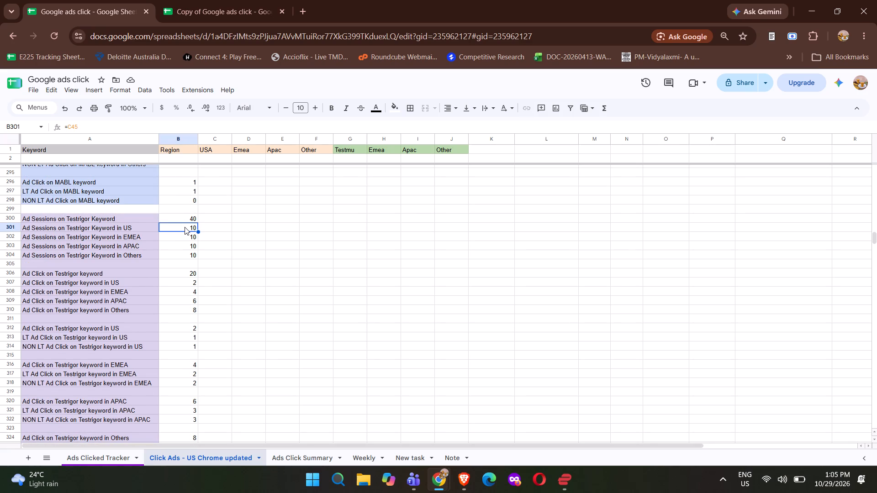
pyautogui.scroll(-5, 185, 227)
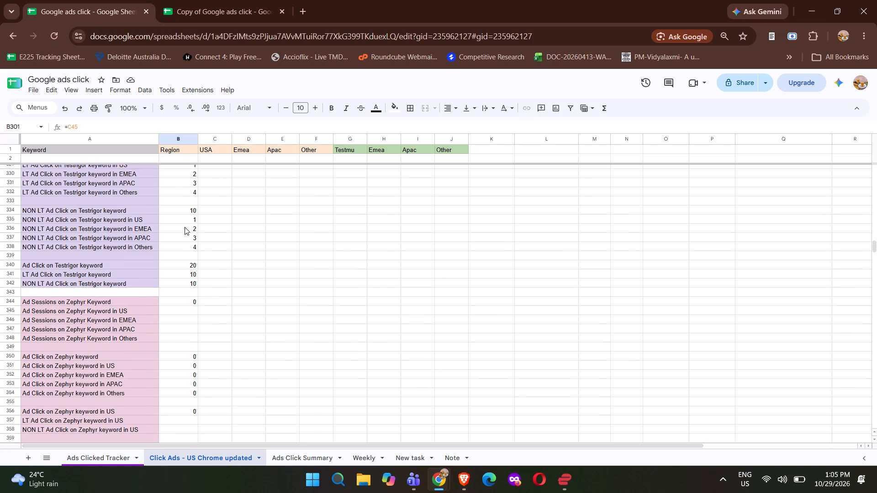
pyautogui.scroll(-1, 185, 227)
pyautogui.click(185, 301)
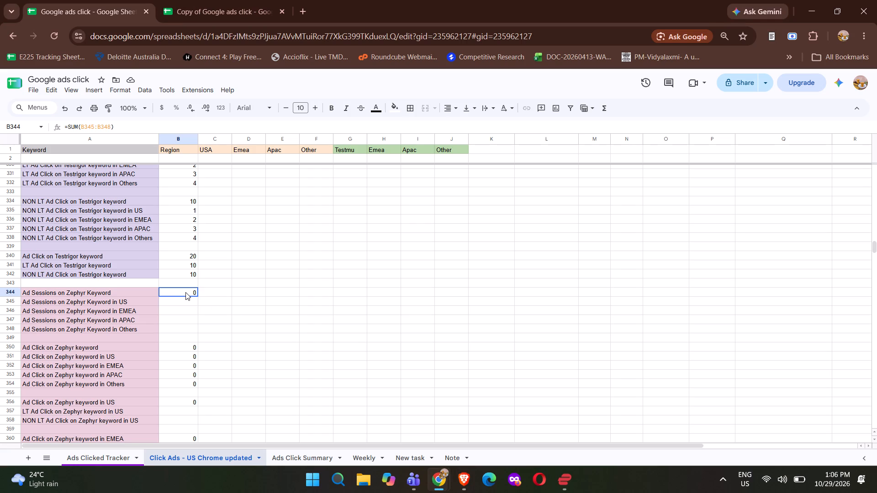
pyautogui.click(291, 325)
# Review the recalculated Zephyr session and ad click rows from 344 down to 388.
pyautogui.scroll(-1, 291, 325)
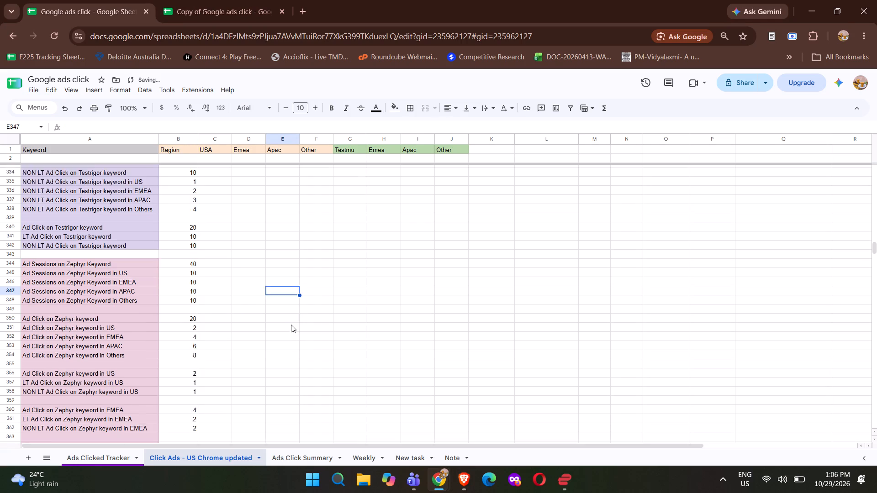
pyautogui.scroll(-2, 291, 325)
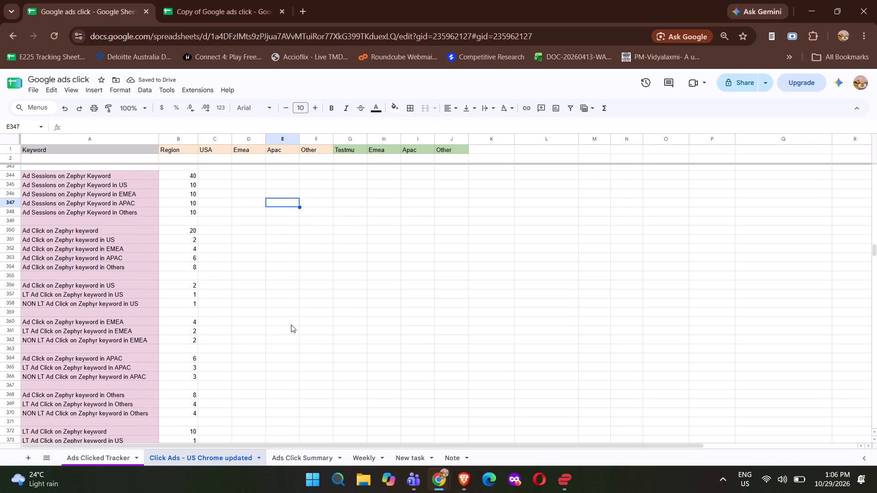
pyautogui.scroll(-2, 291, 325)
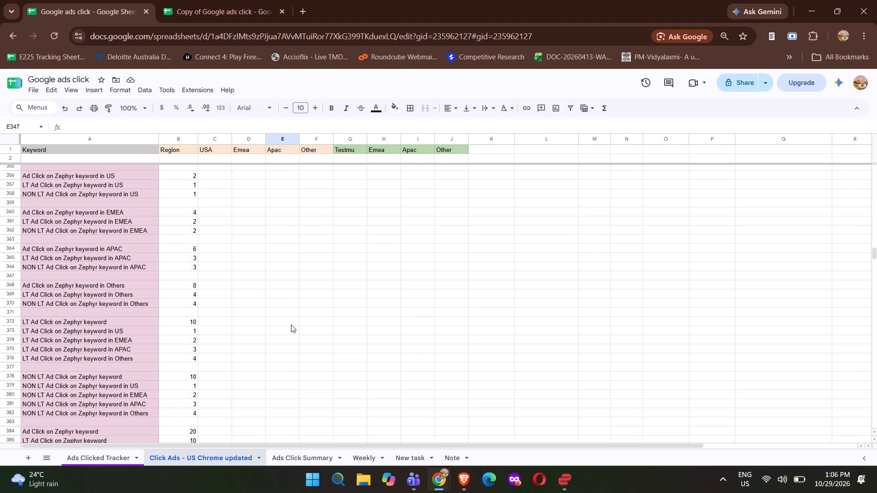
pyautogui.scroll(-2, 291, 325)
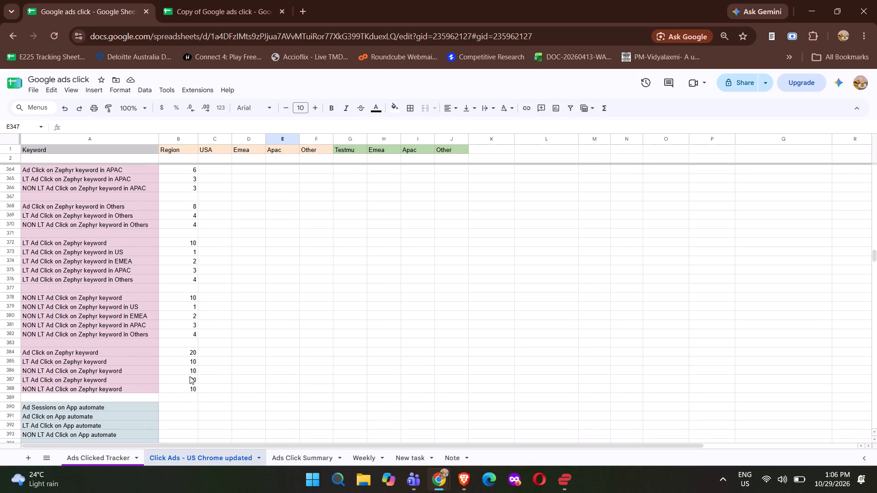
pyautogui.click(252, 356)
pyautogui.scroll(-1, 252, 356)
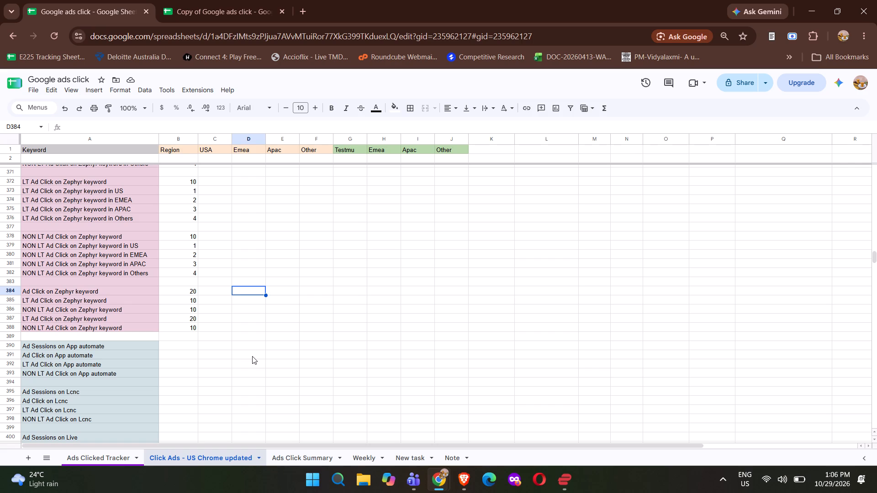
# Compare the Applitools, MABL, Testrigor and Zephyr keyword blocks in the Click Ads - US Chrome updated sheet.
pyautogui.scroll(1, 252, 356)
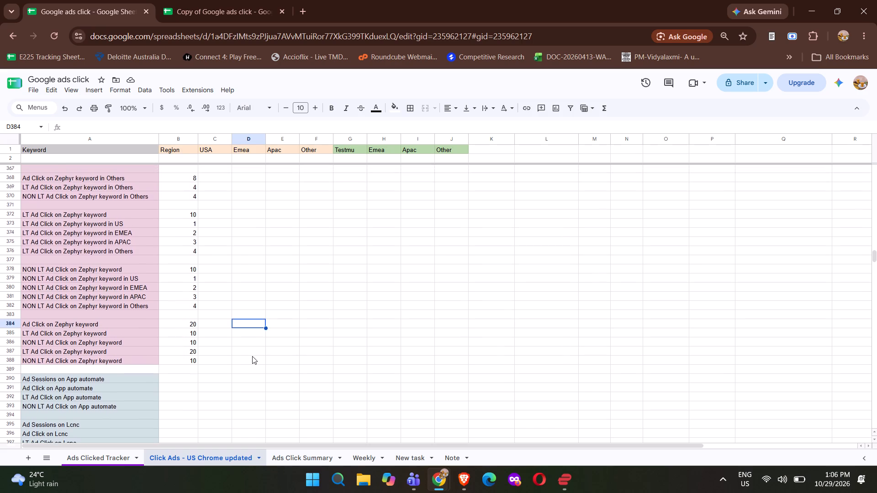
pyautogui.scroll(5, 252, 356)
pyautogui.scroll(-1, 252, 356)
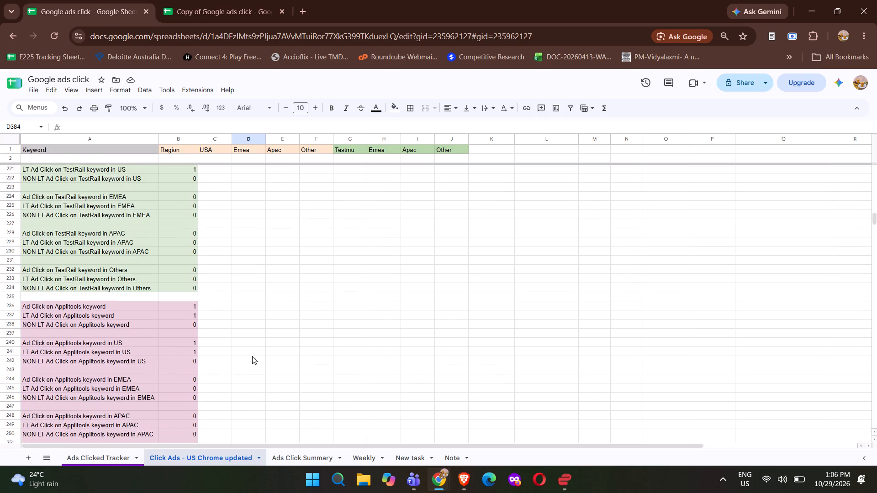
pyautogui.scroll(-1, 252, 356)
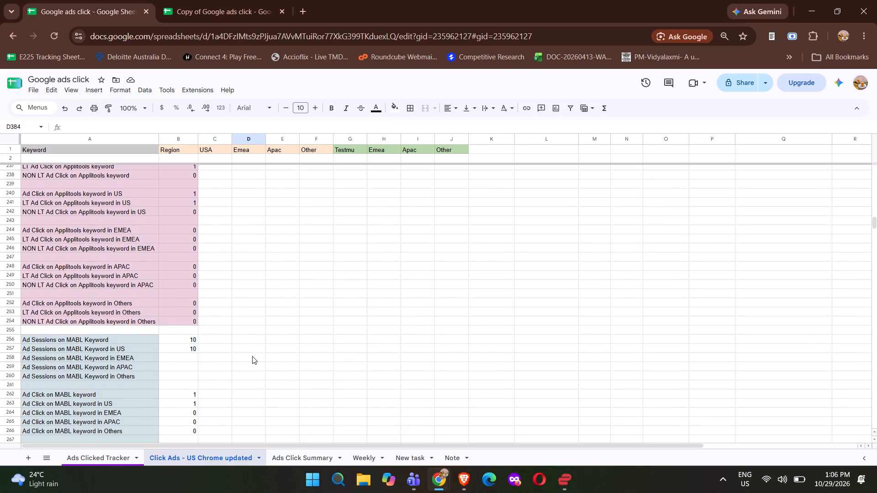
pyautogui.scroll(-2, 252, 356)
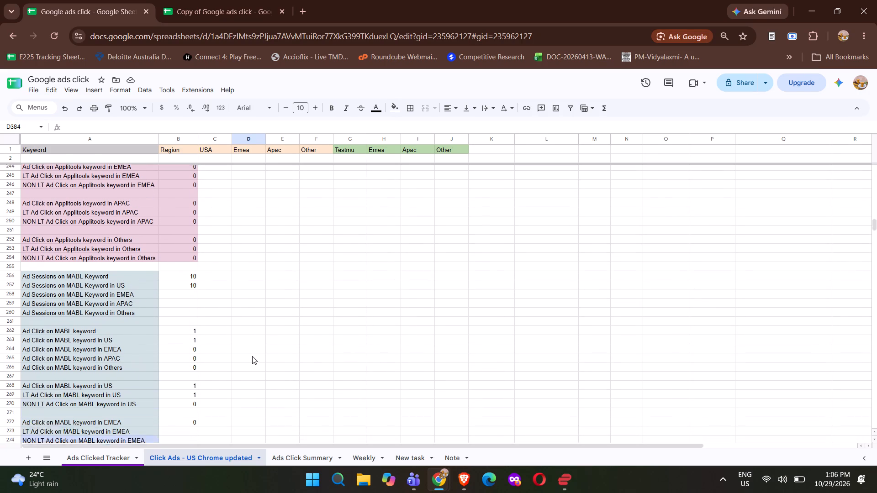
pyautogui.scroll(-5, 252, 356)
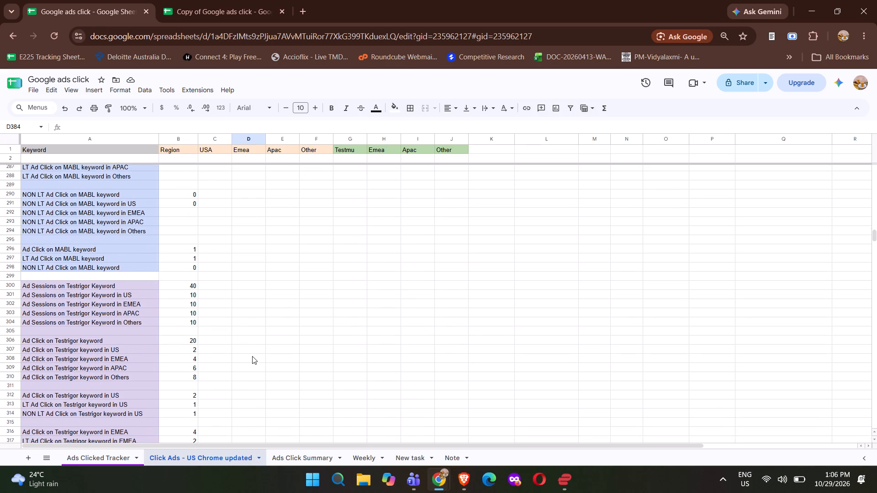
pyautogui.scroll(-1, 252, 356)
pyautogui.hscroll(1, 252, 356)
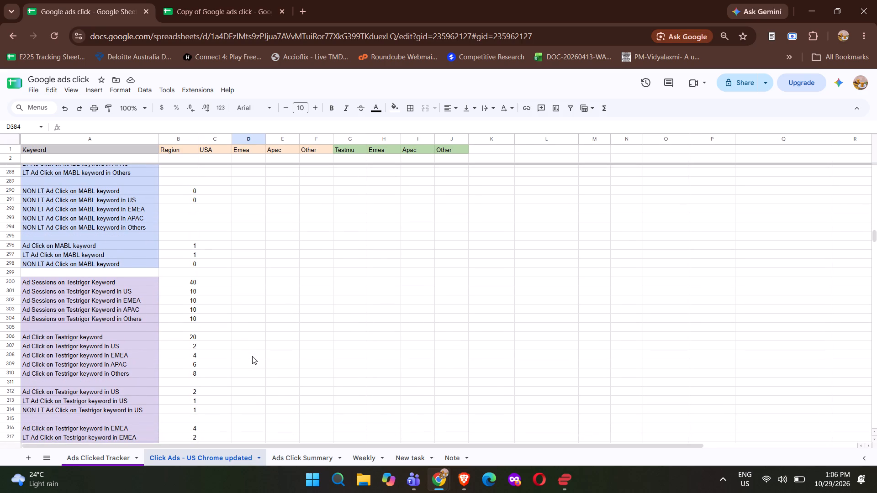
pyautogui.scroll(-2, 252, 356)
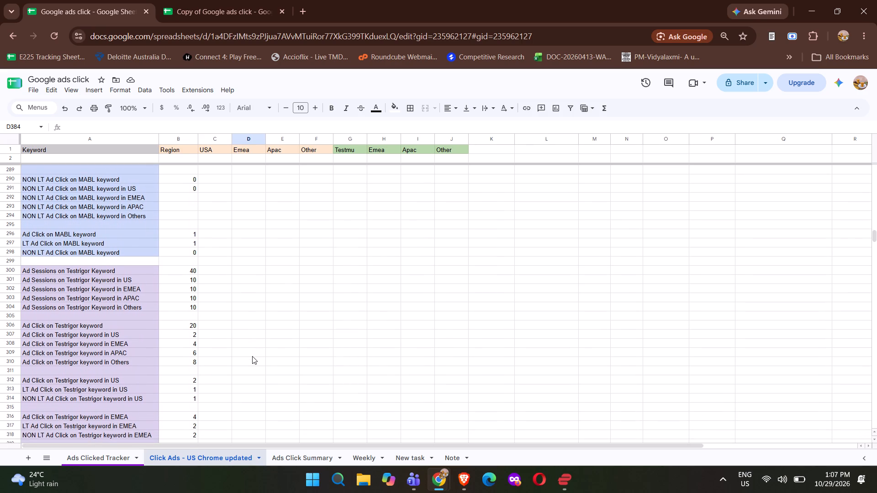
pyautogui.scroll(-4, 252, 356)
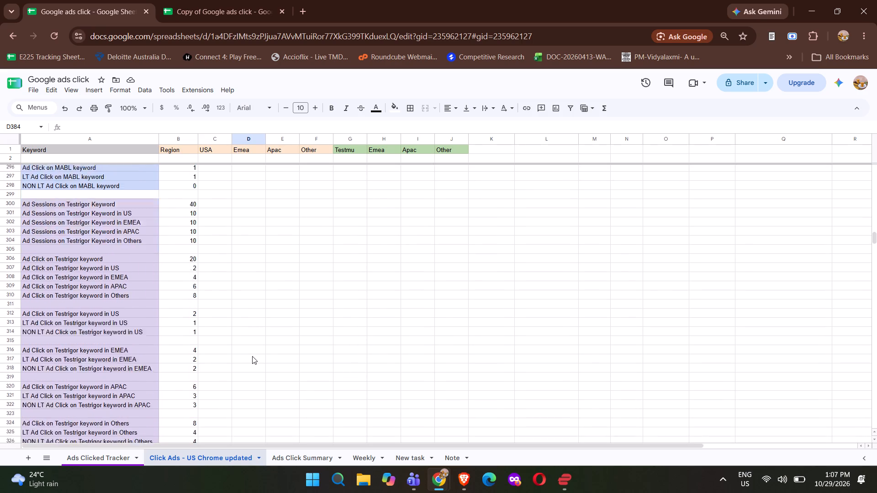
pyautogui.scroll(-5, 252, 356)
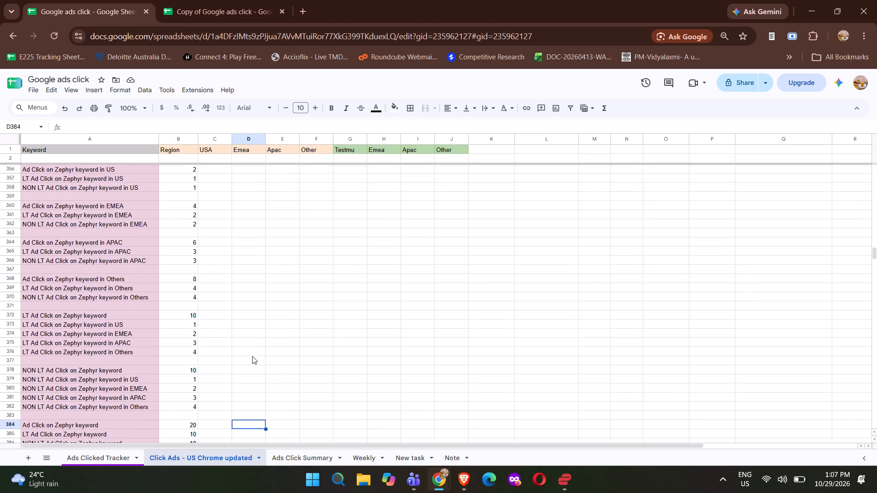
pyautogui.scroll(-1, 252, 356)
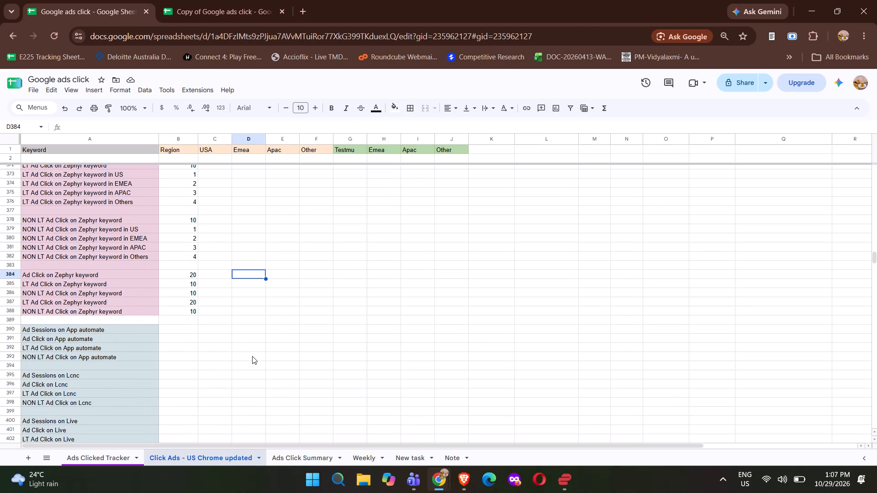
# Close the Copy of Google ads click spreadsheet.
pyautogui.hotkey('ctrl', 'Tab')
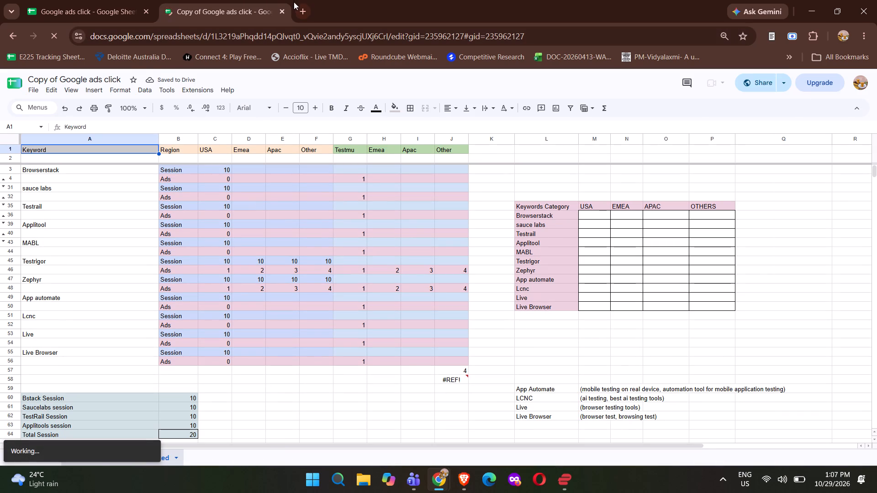
pyautogui.click(284, 9)
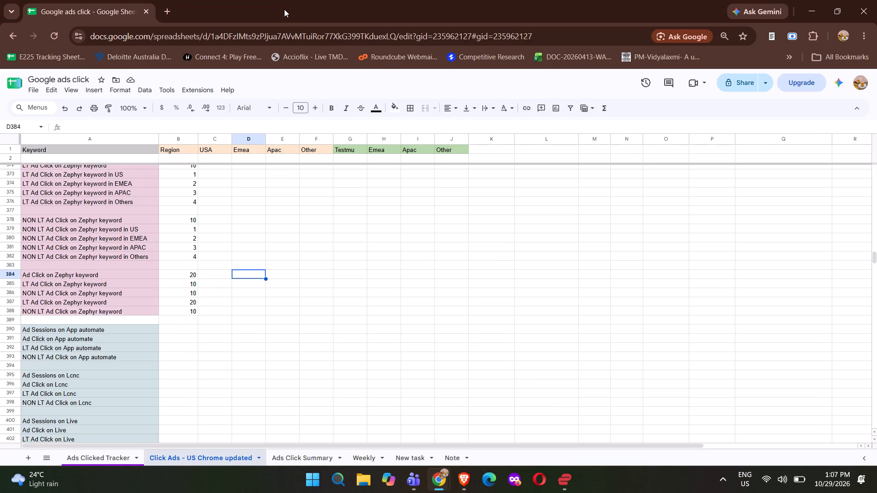
# Switch to the Ads click - master copy spreadsheet and examine the closing Zephyr keyword rows in the Sheet Status sheet.
pyautogui.hotkey('alt', 'Tab')
pyautogui.hotkey('alt', 'Tab')
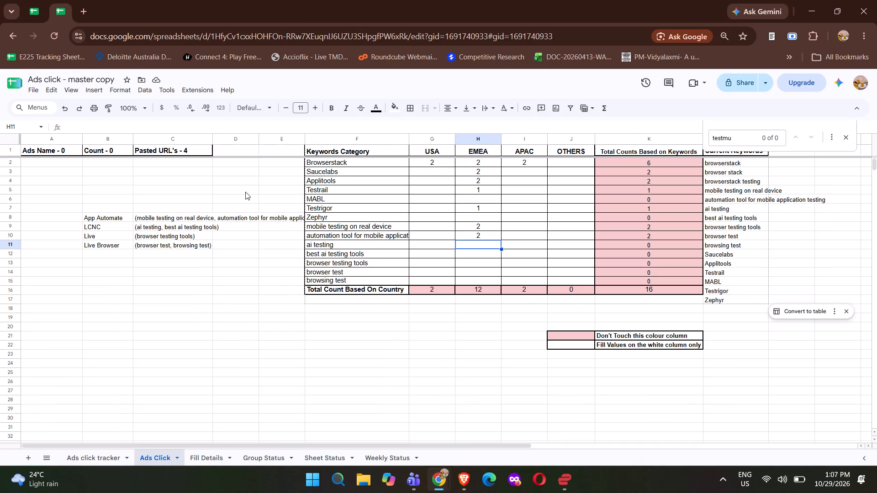
pyautogui.click(215, 450)
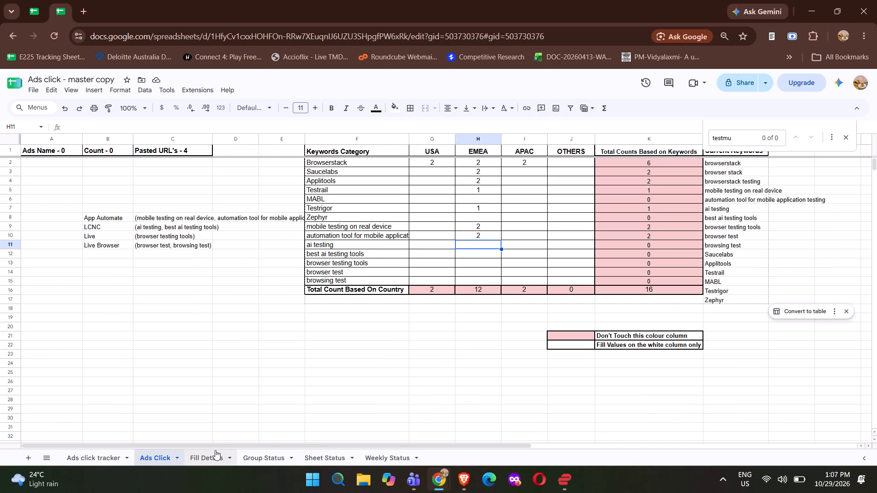
pyautogui.click(267, 453)
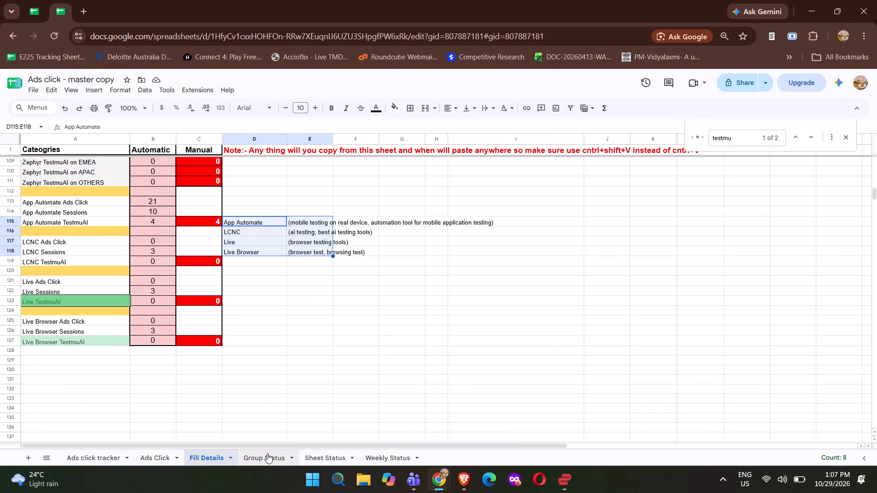
pyautogui.click(322, 457)
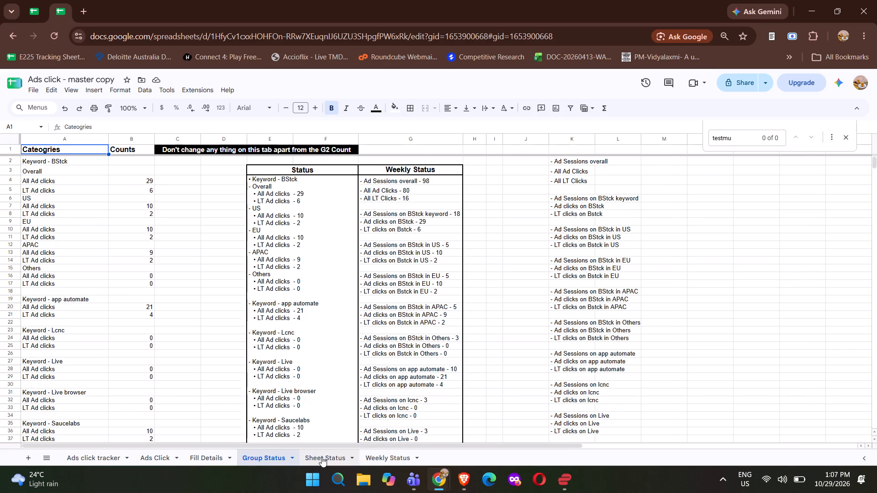
pyautogui.scroll(1, 155, 342)
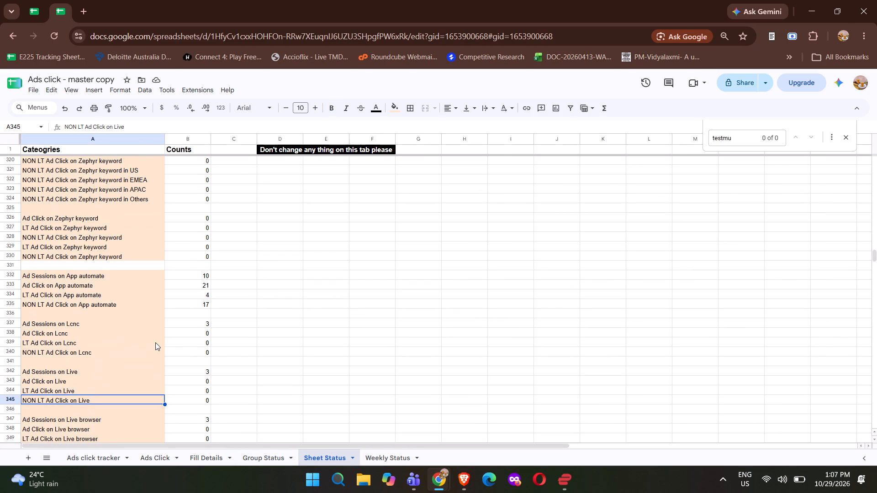
pyautogui.scroll(1, 155, 342)
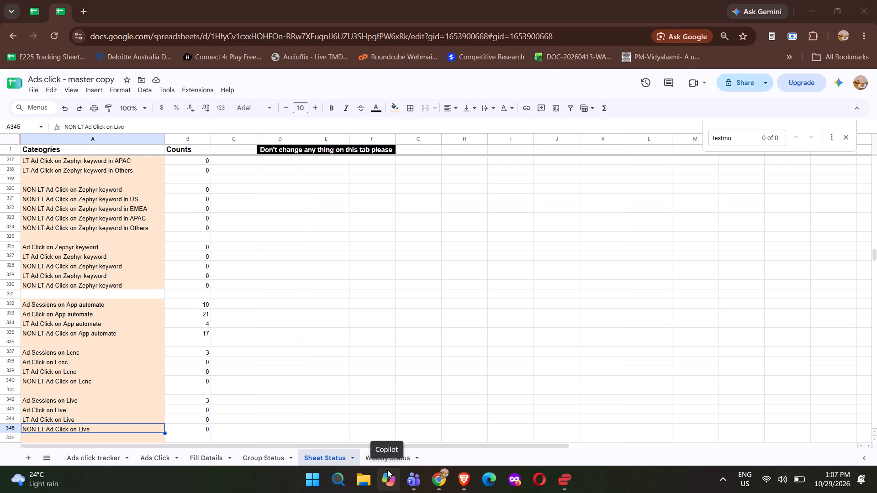
# Open Snipping Tool and capture a rectangular snip of the Zephyr ad click rows 326 to 330 with their counts in Sheet Status.
pyautogui.write('sni')
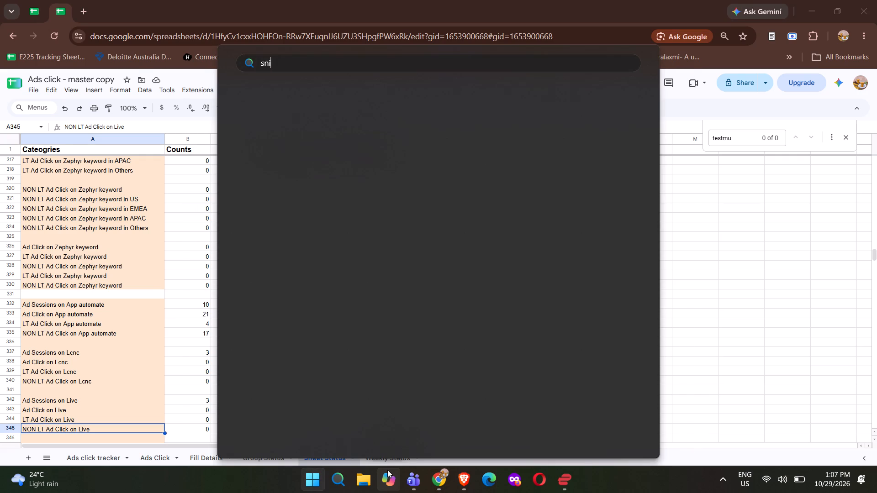
pyautogui.press('p')
pyautogui.press('Return')
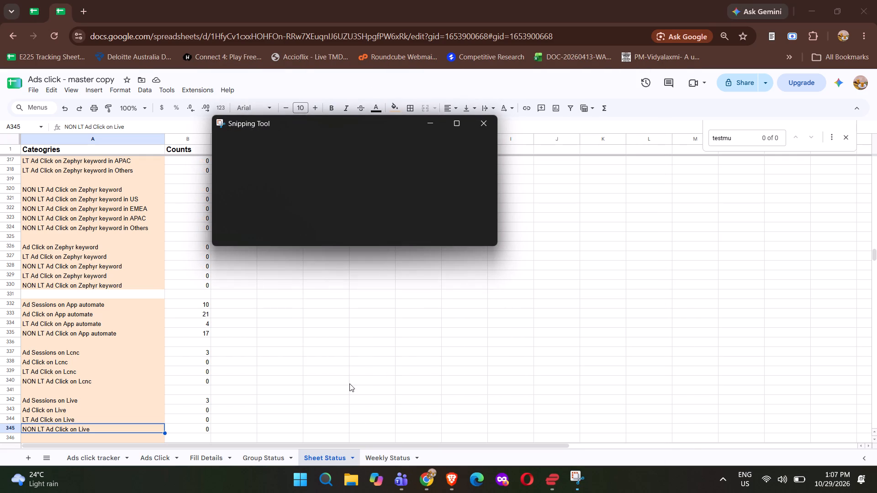
pyautogui.click(243, 147)
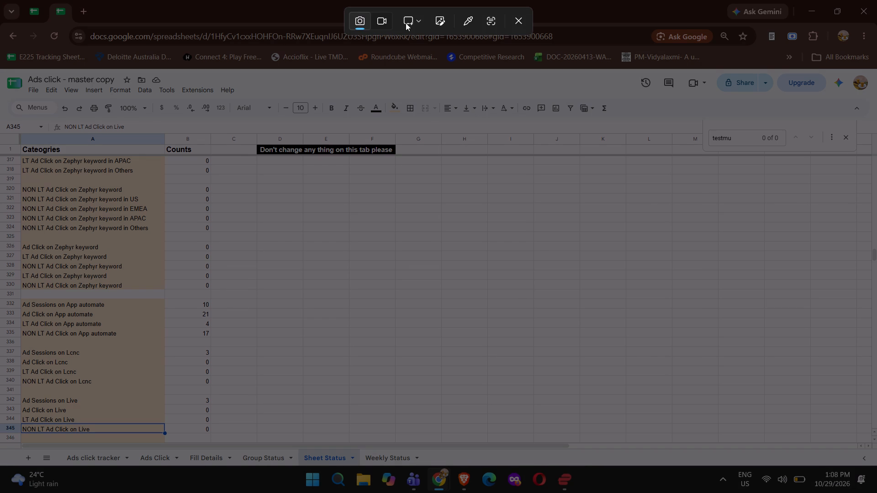
pyautogui.click(419, 19)
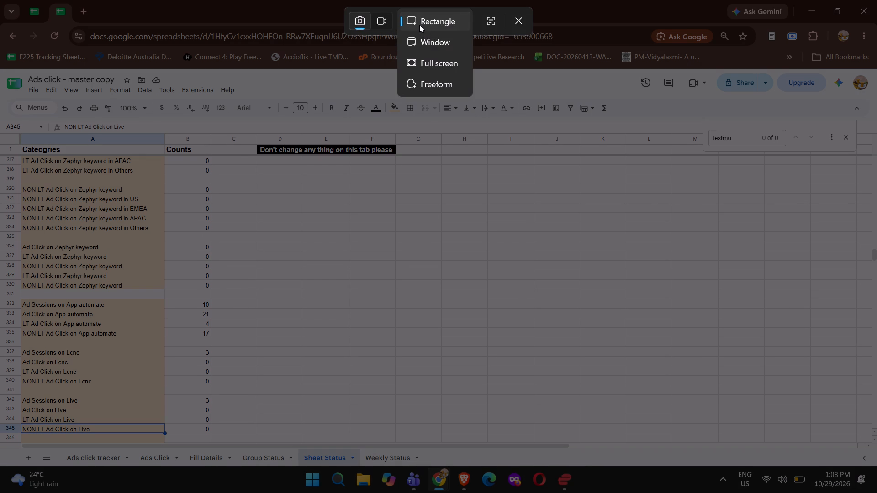
pyautogui.click(419, 25)
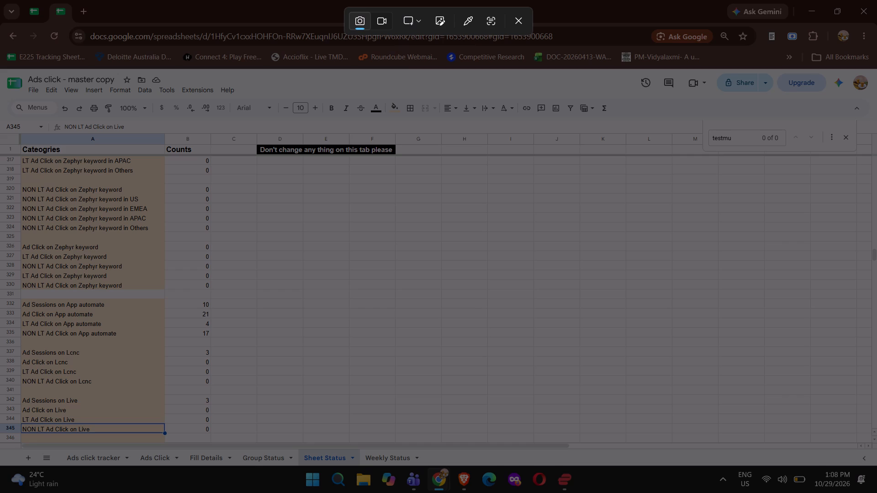
pyautogui.moveTo(1, 235); pyautogui.dragTo(43, 258)
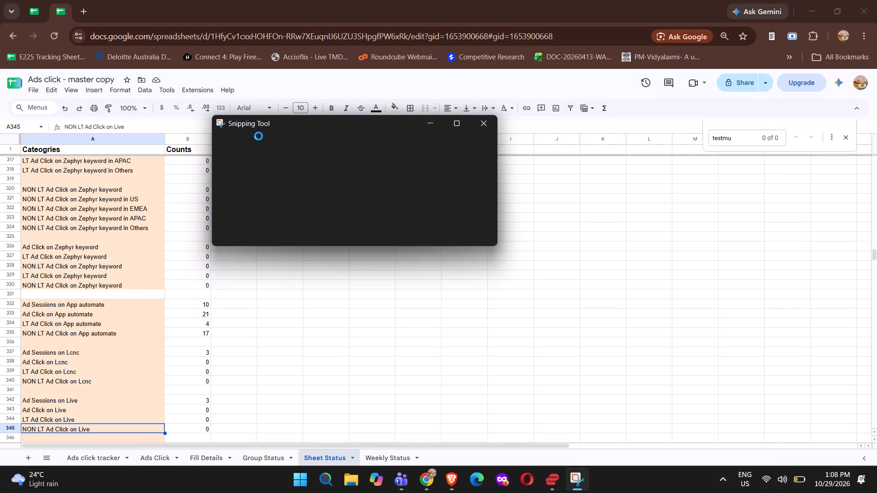
pyautogui.click(236, 144)
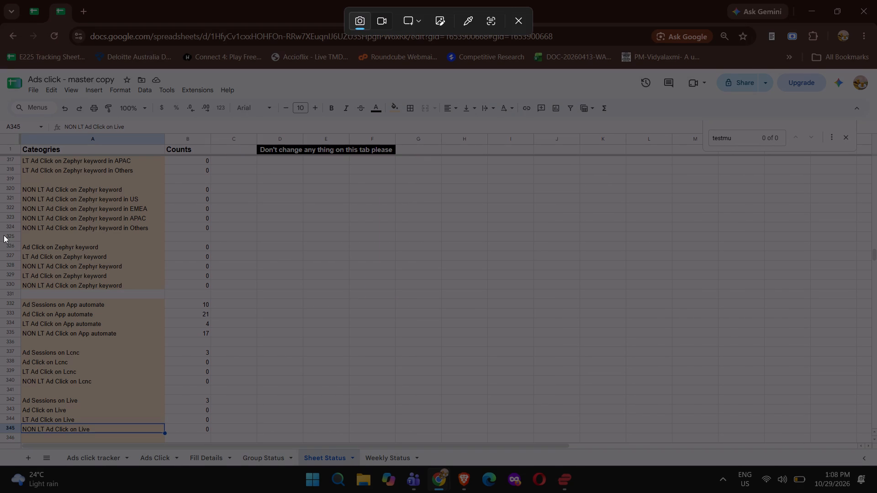
pyautogui.moveTo(6, 237); pyautogui.dragTo(4, 245)
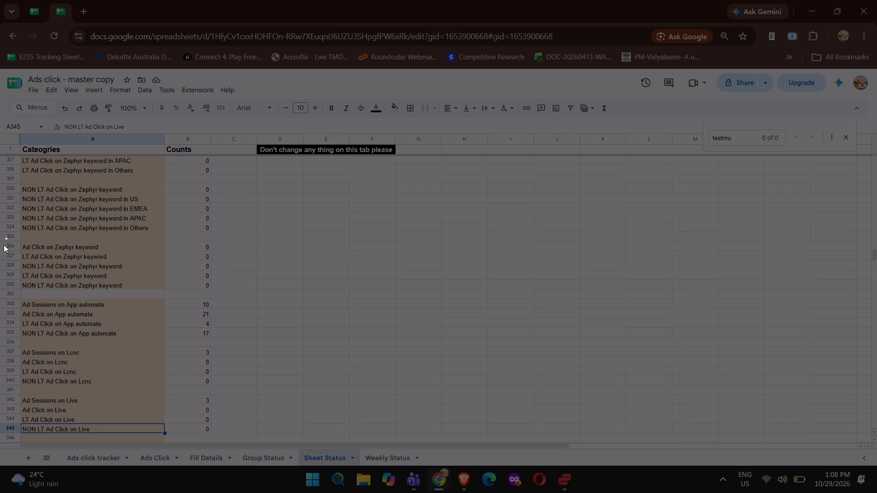
pyautogui.moveTo(4, 245); pyautogui.dragTo(289, 294)
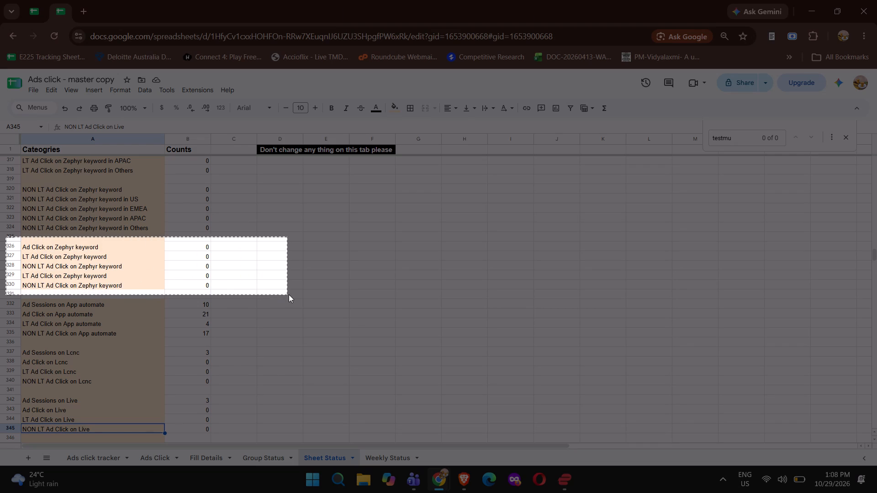
pyautogui.moveTo(289, 294); pyautogui.dragTo(292, 294)
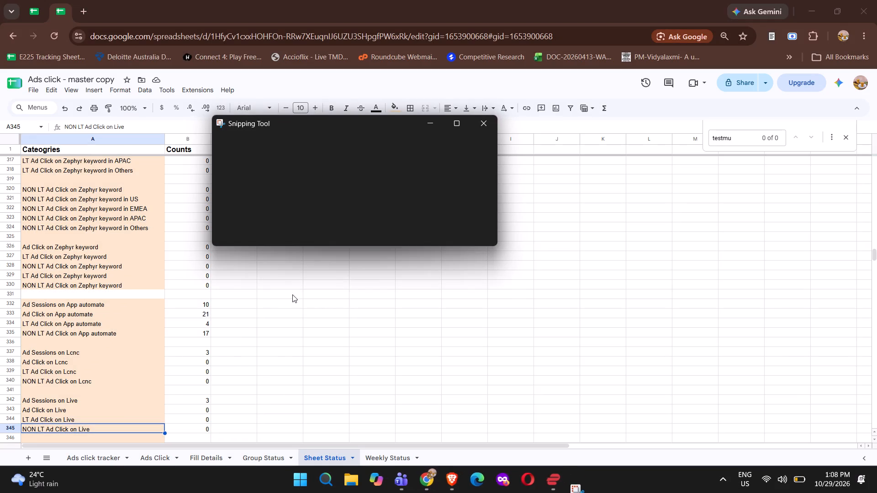
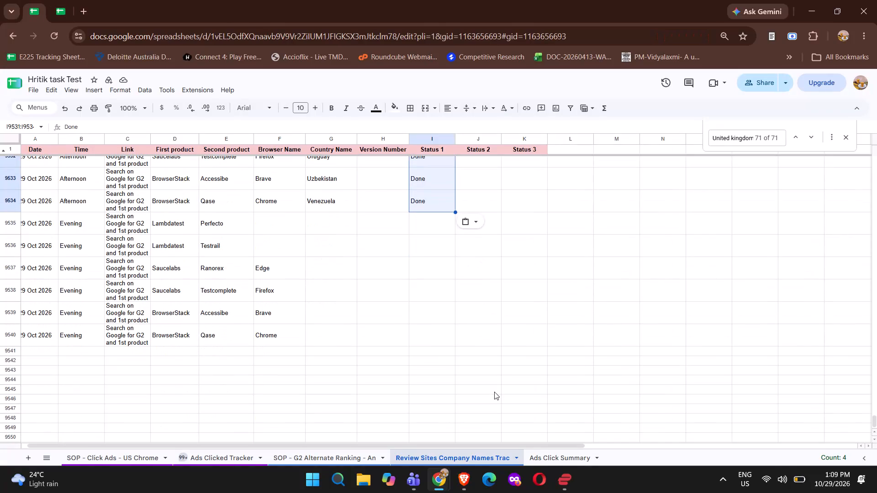
# Close the find box in the Hritik task Test spreadsheet and switch to the Google ads click spreadsheet.
pyautogui.click(849, 135)
pyautogui.hotkey('alt', 'Tab')
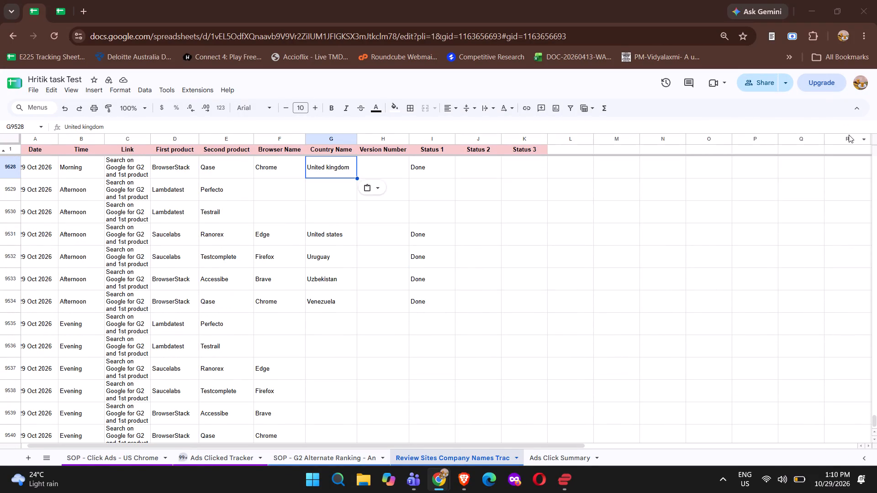
pyautogui.hotkey('alt', 'Tab')
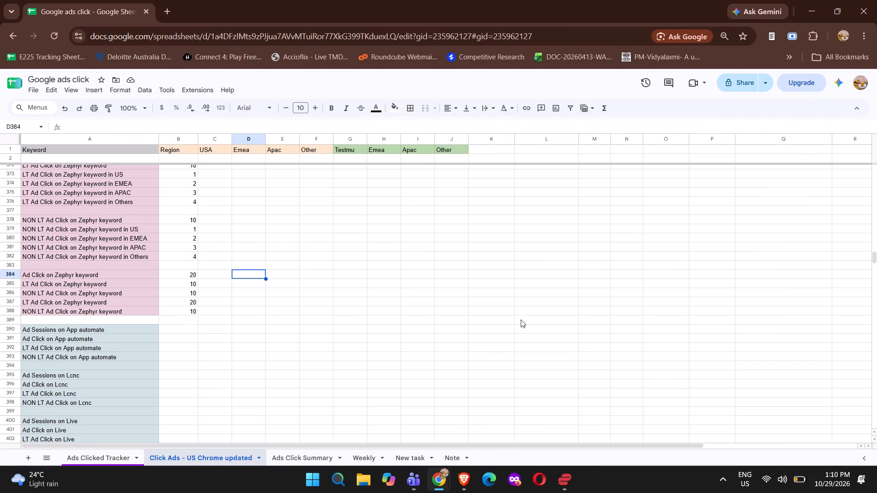
# Enter the formula =C3/G4 in the Browserstack USA cell M36 of the Keywords Category table.
pyautogui.scroll(6, 302, 296)
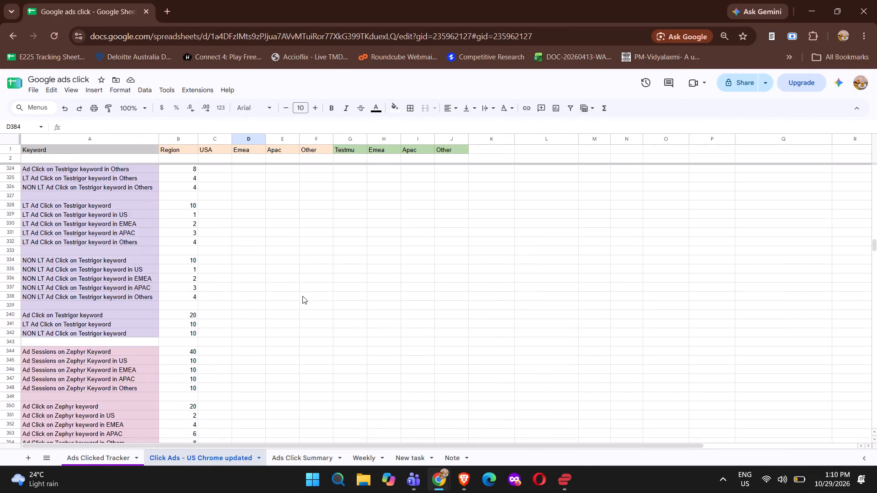
pyautogui.scroll(7, 302, 296)
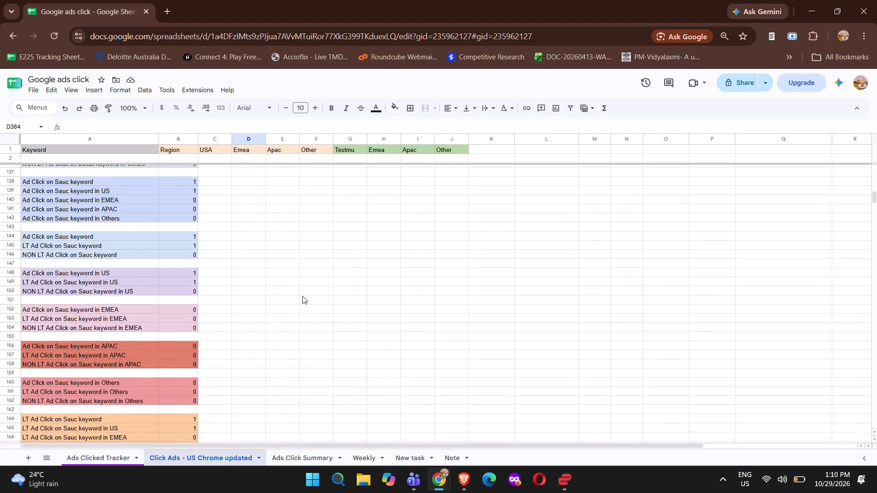
pyautogui.scroll(4, 302, 296)
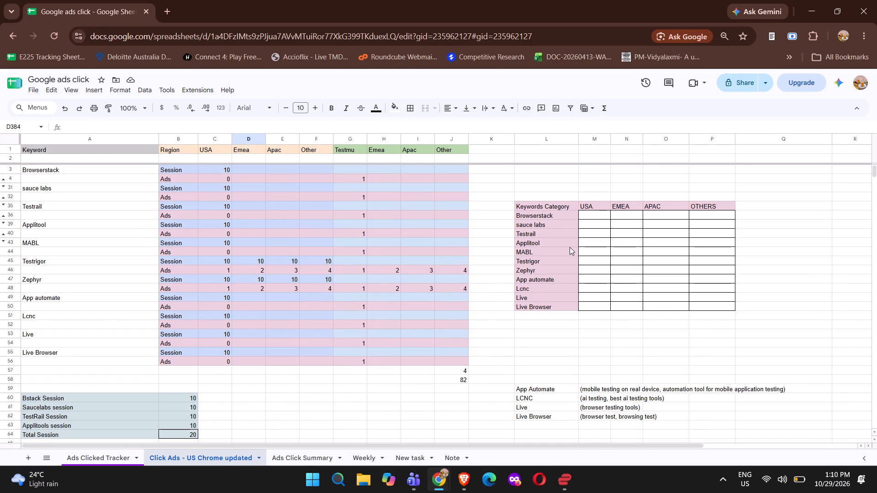
pyautogui.doubleClick(598, 215)
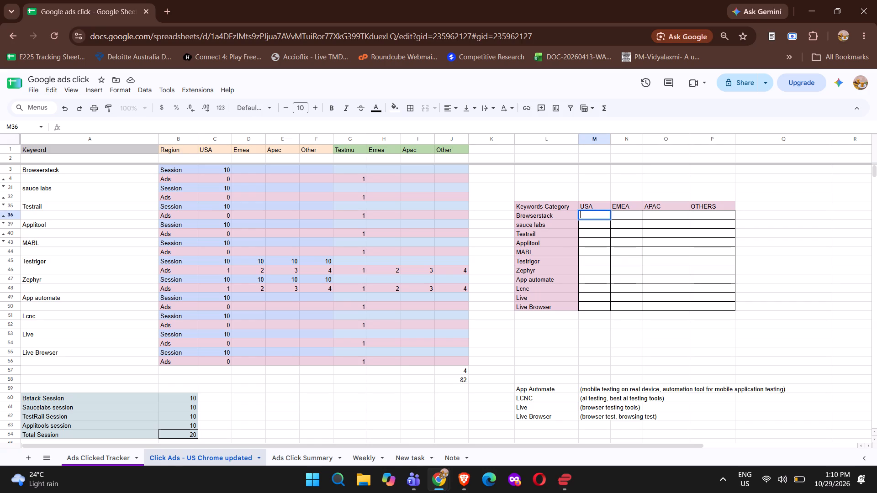
pyautogui.press('=')
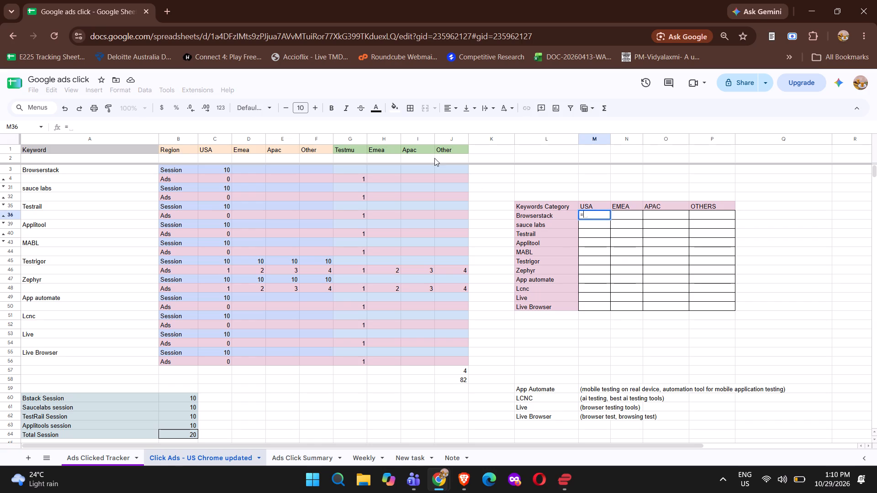
pyautogui.click(216, 167)
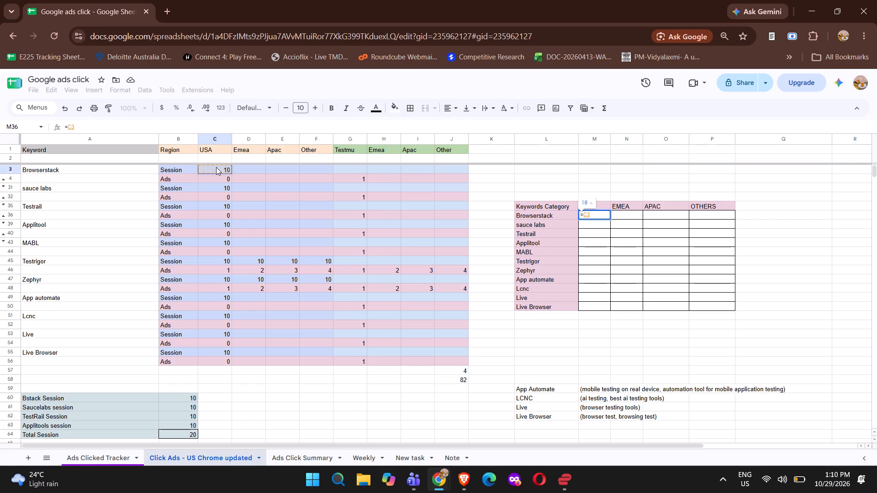
pyautogui.press('/')
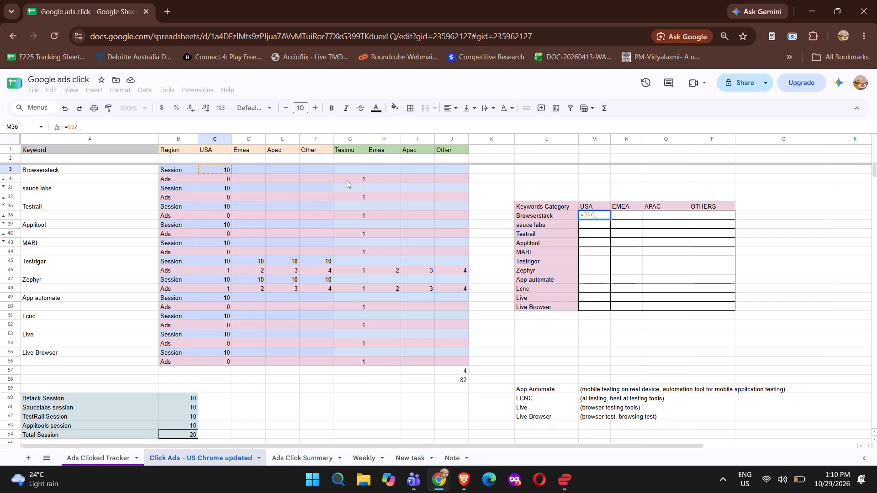
pyautogui.click(347, 180)
pyautogui.press('Return')
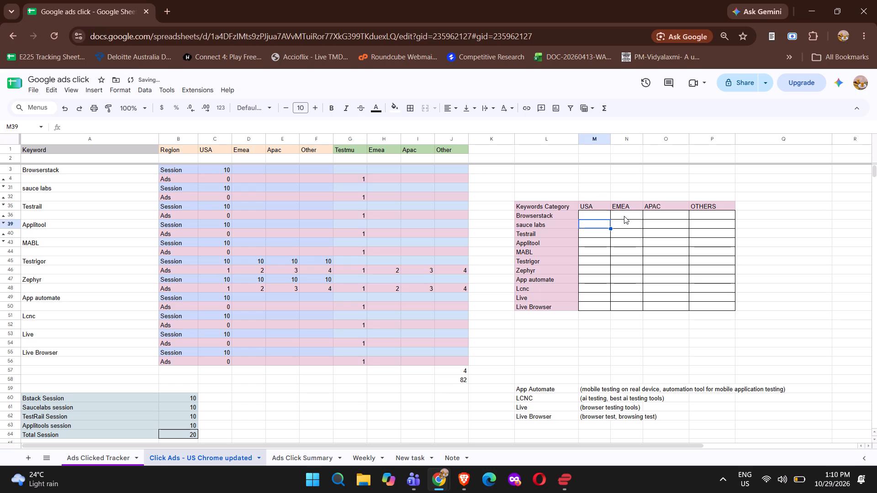
# Change the Browserstack USA formula in M36 to =C4 + G4 /G4.
pyautogui.click(597, 215)
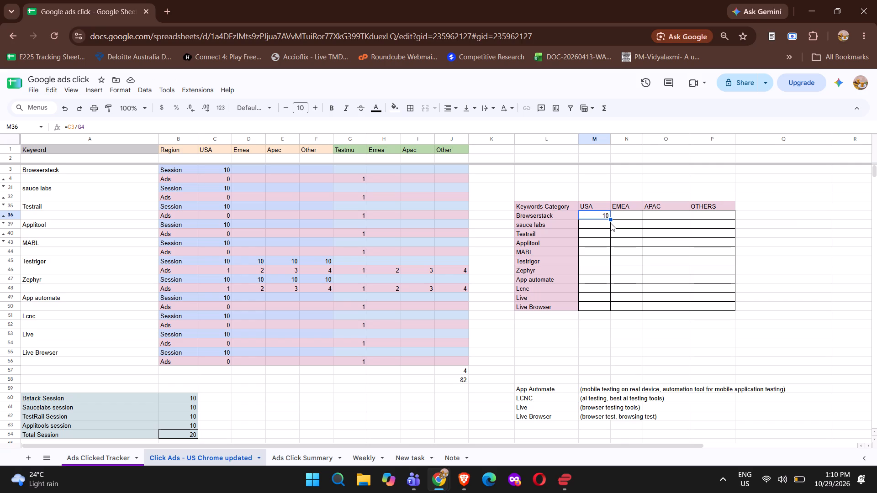
pyautogui.doubleClick(600, 216)
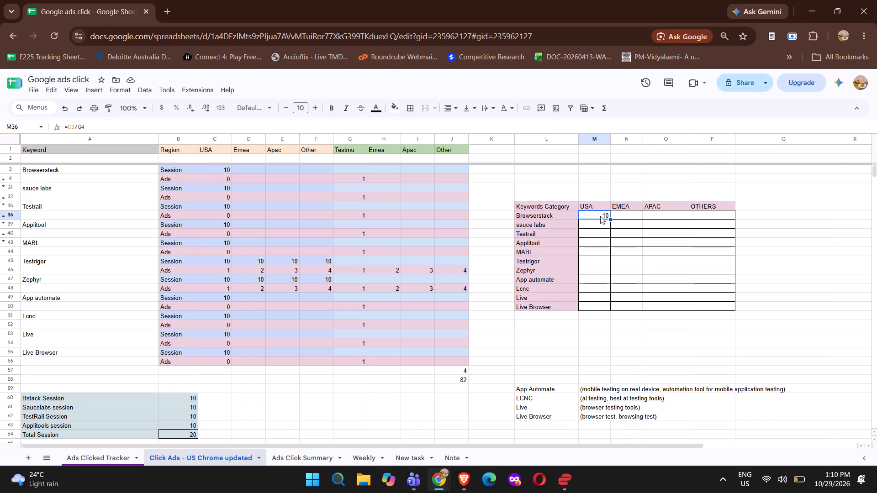
pyautogui.click(589, 216)
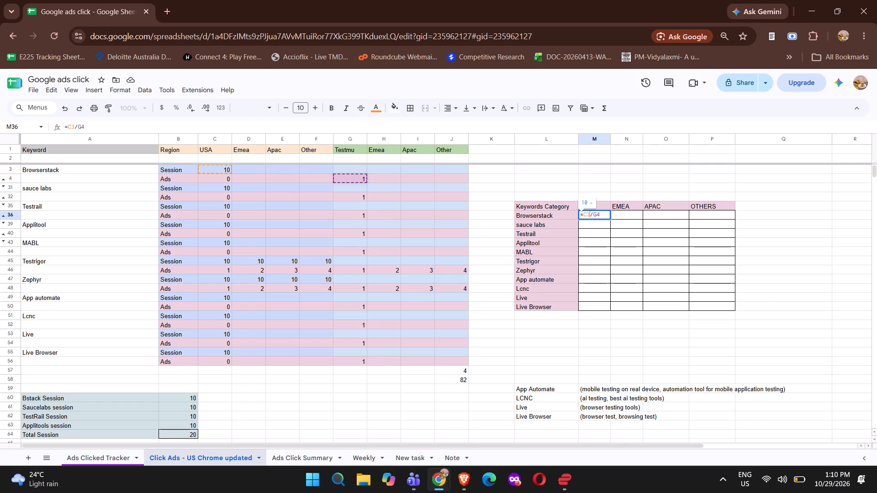
pyautogui.press('BackSpace')
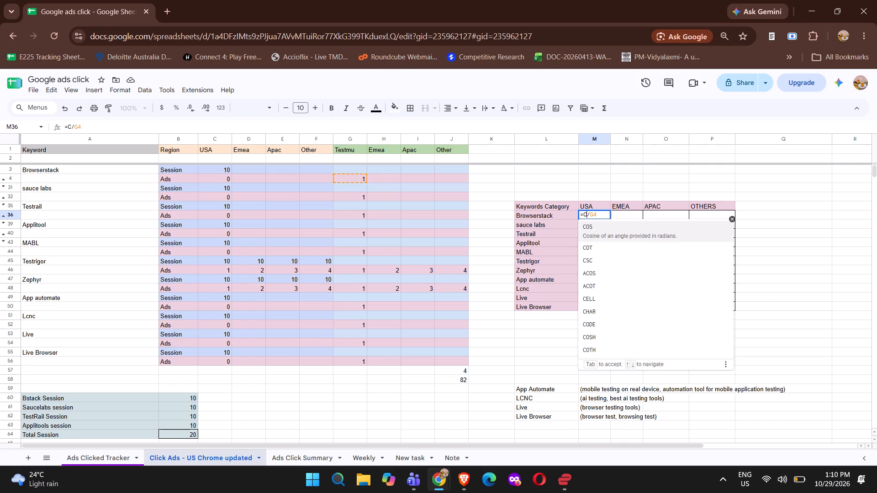
pyautogui.press('BackSpace')
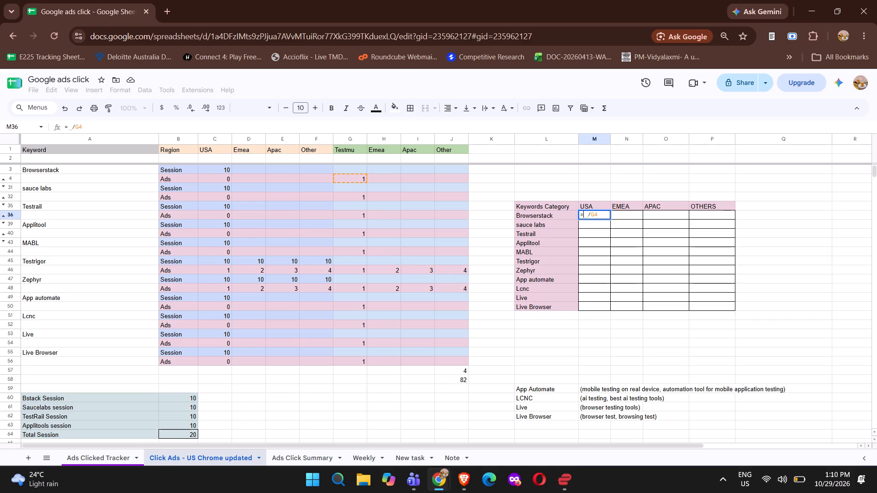
pyautogui.write('c4')
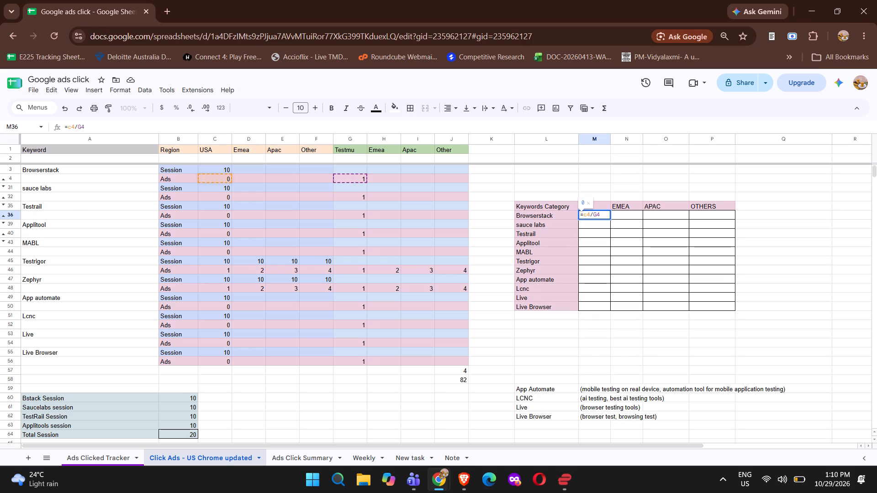
pyautogui.press('space')
pyautogui.write('+')
pyautogui.press('space')
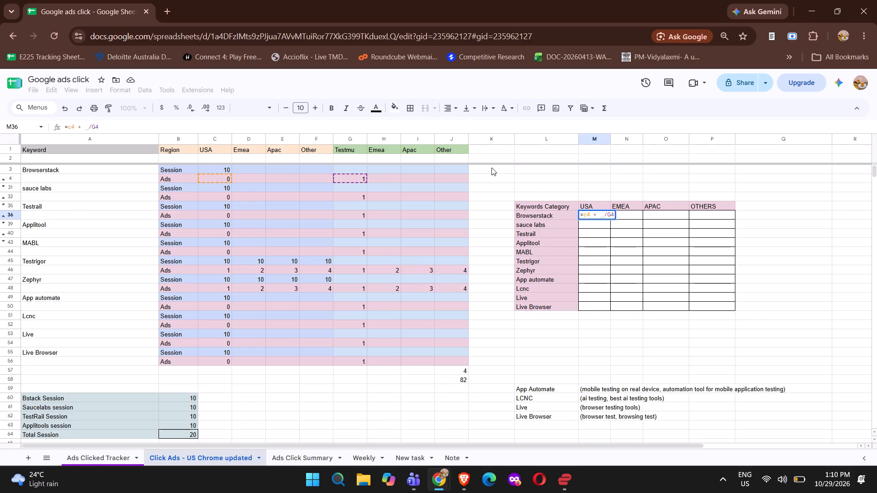
pyautogui.write('g4')
pyautogui.press('space')
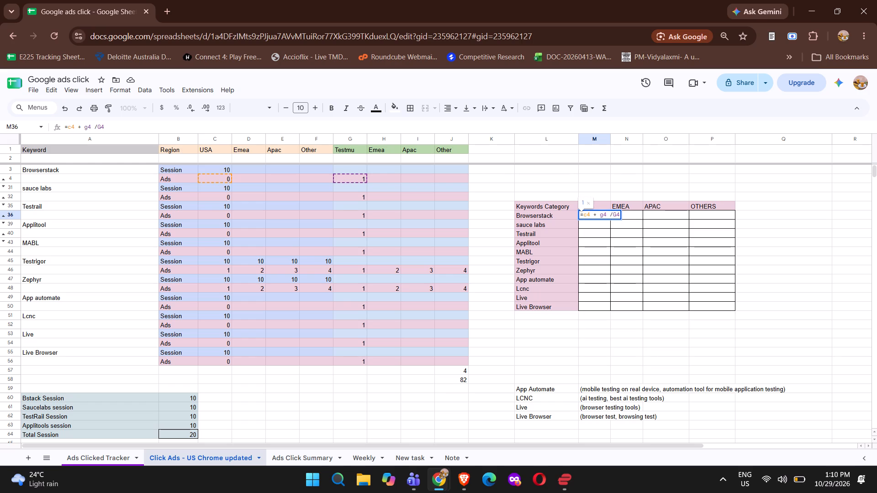
pyautogui.press('Return')
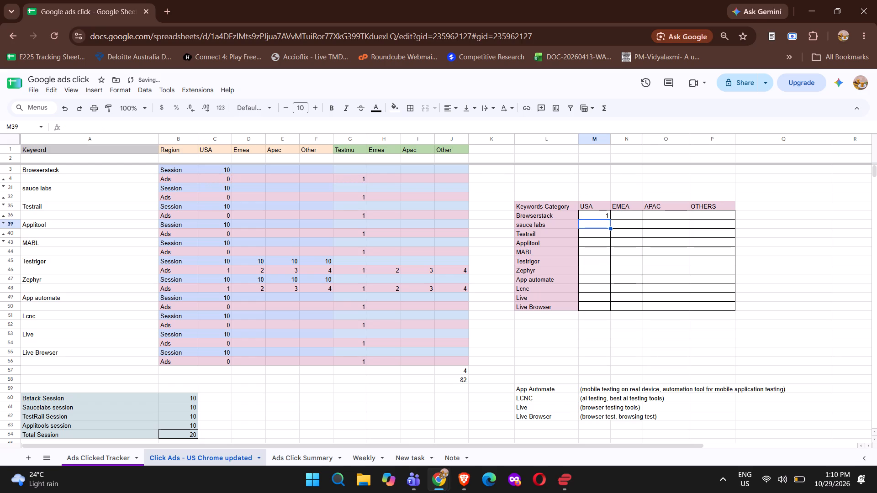
# Set the Browserstack Ads count under USA, cell C4, to 4.
pyautogui.click(218, 181)
pyautogui.press('4')
pyautogui.press('Return')
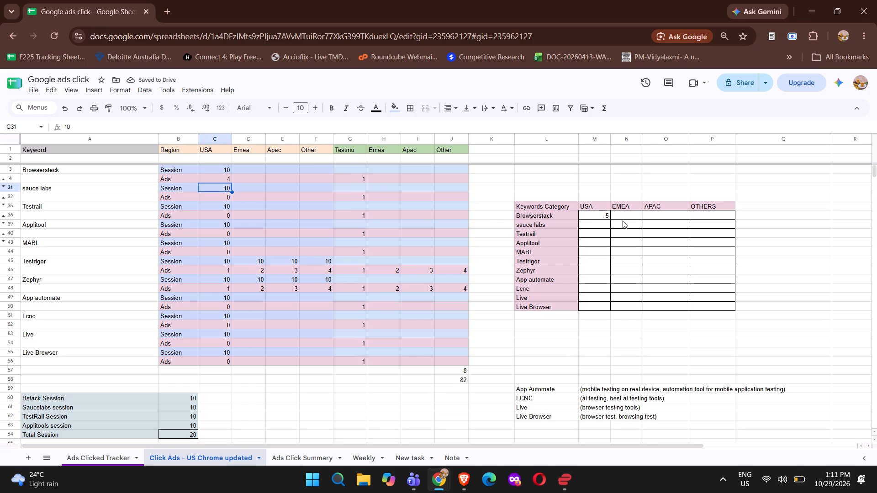
# Fill the Browserstack formula from M36 across the EMEA, APAC and OTHERS columns to P36.
pyautogui.click(600, 215)
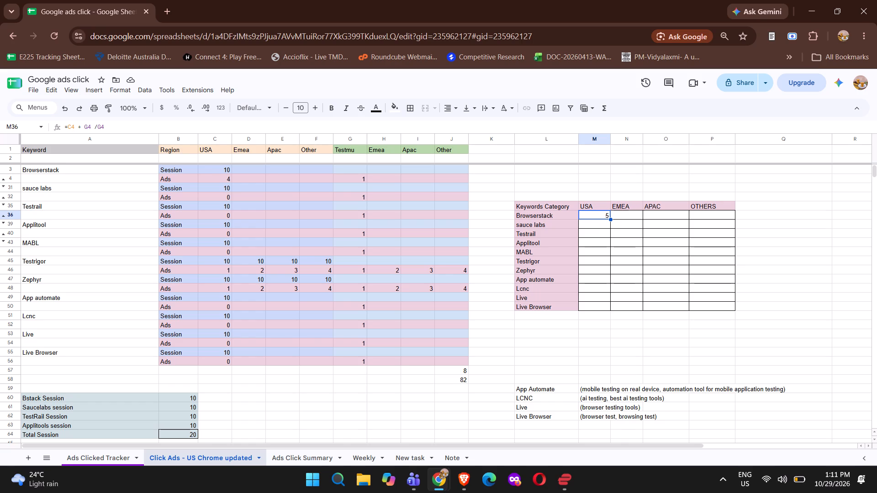
pyautogui.moveTo(611, 218); pyautogui.dragTo(645, 216)
pyautogui.moveTo(645, 216); pyautogui.dragTo(710, 217)
pyautogui.moveTo(710, 217); pyautogui.dragTo(711, 217)
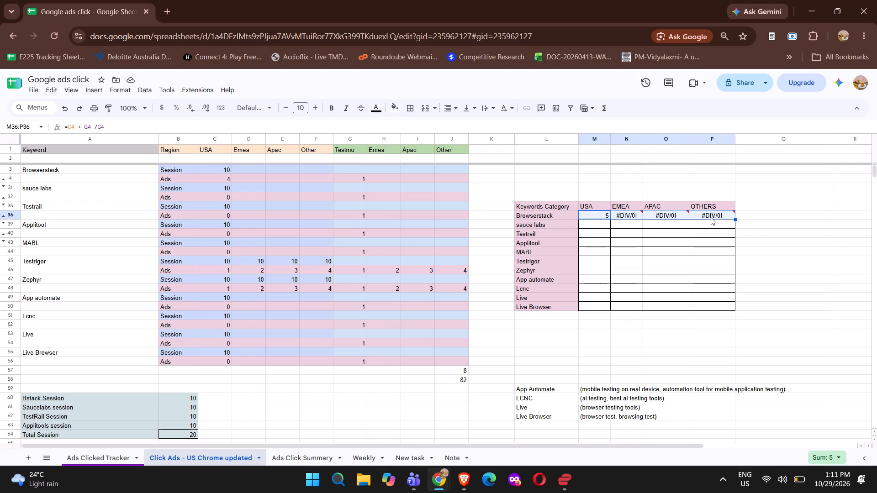
# Enter 1 in the Browserstack Ads row under the Testmu-side Emea, Apac and Other columns (H4:J4), leaving K4 empty.
pyautogui.click(395, 181)
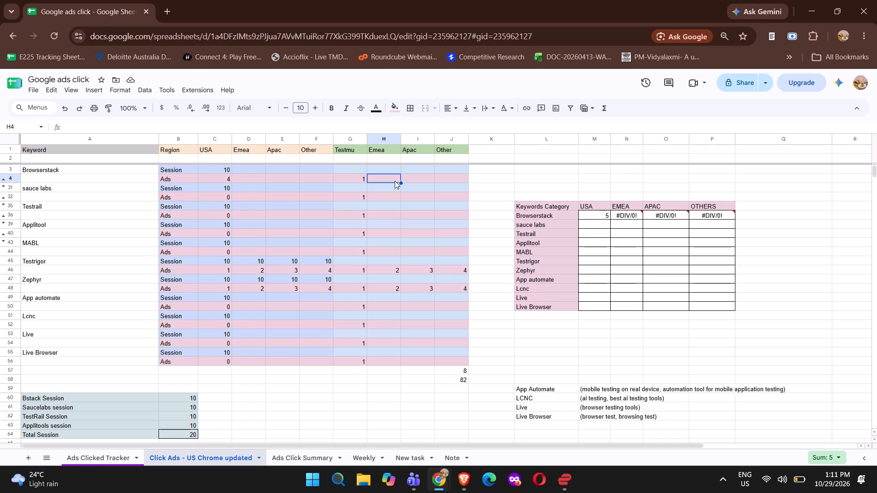
pyautogui.press('1')
pyautogui.press('Tab')
pyautogui.press('1')
pyautogui.press('Tab')
pyautogui.press('1')
pyautogui.press('Tab')
pyautogui.press('1')
pyautogui.press('Tab')
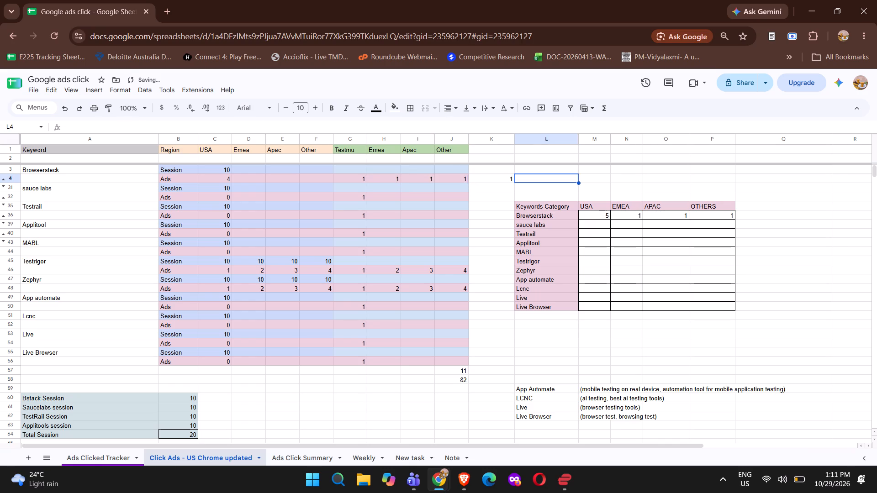
pyautogui.press('Left')
pyautogui.press('BackSpace')
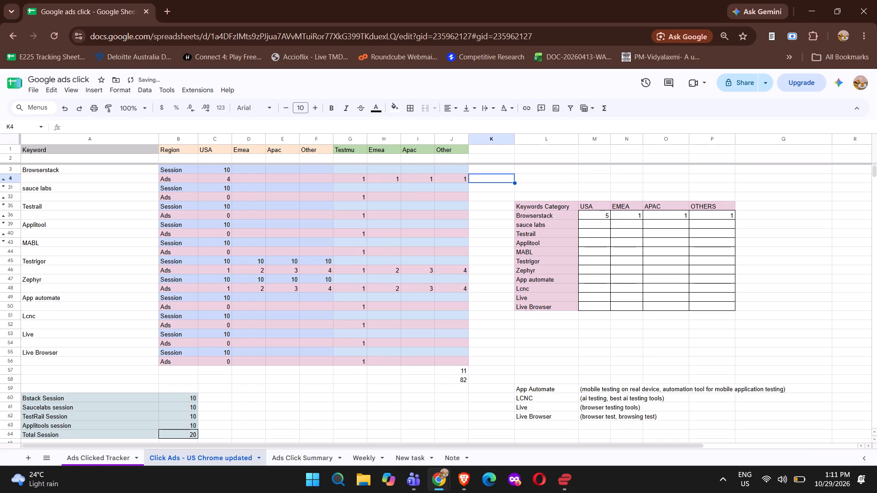
# Enter 4 in the Browserstack Ads row for Emea, Apac, Other and Testmu (D4:G4).
pyautogui.click(259, 179)
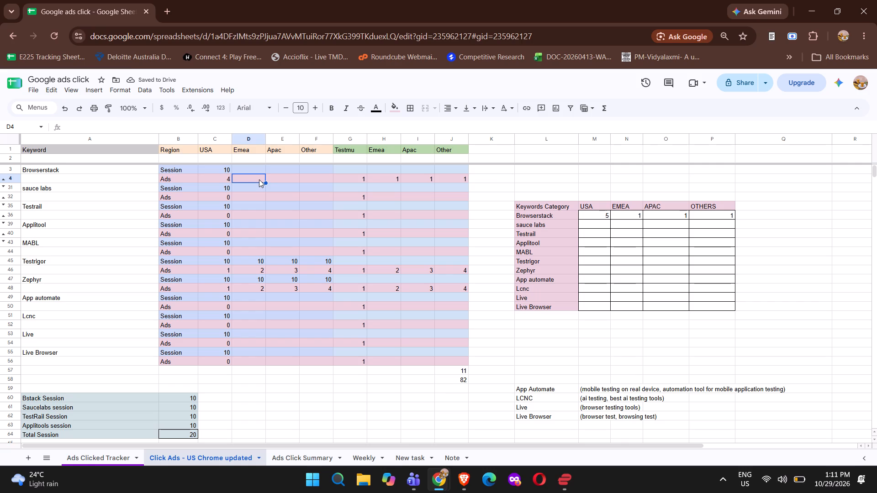
pyautogui.press('4')
pyautogui.press('Tab')
pyautogui.press('4')
pyautogui.press('Tab')
pyautogui.press('4')
pyautogui.press('Tab')
pyautogui.press('4')
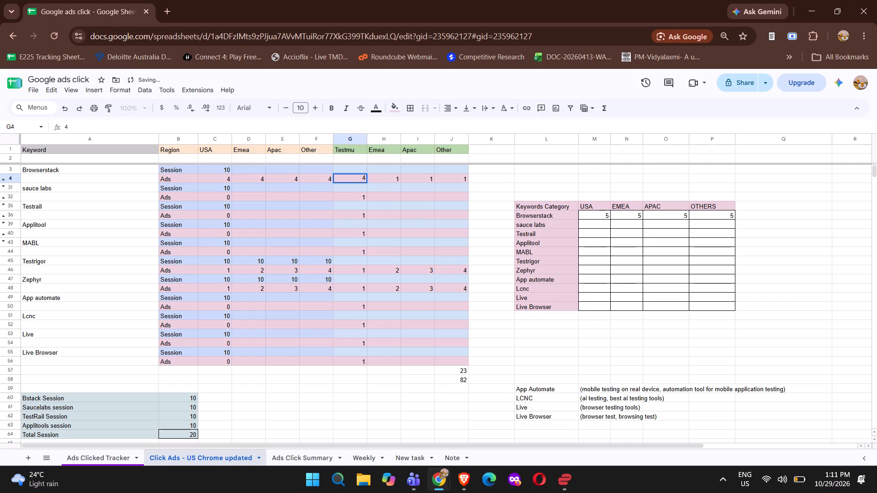
pyautogui.press('Return')
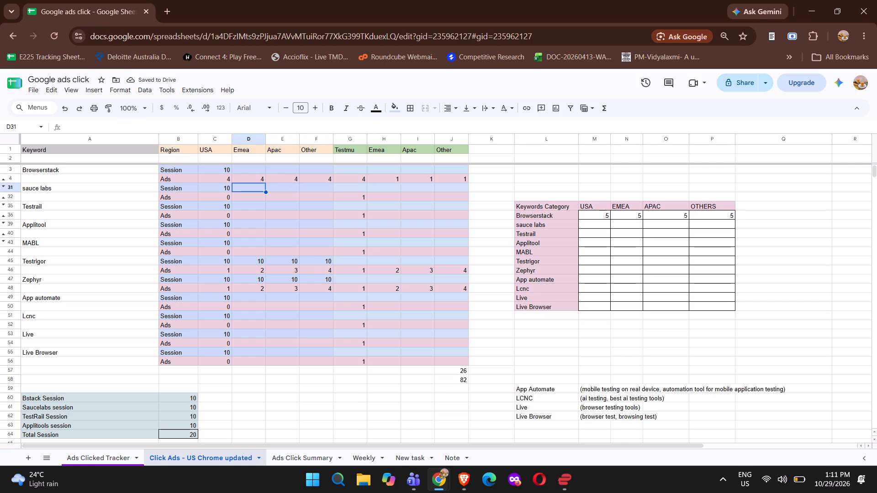
# Set the Browserstack Ads value in the Testmu-side Emea column, cell H4, to 4.
pyautogui.click(353, 182)
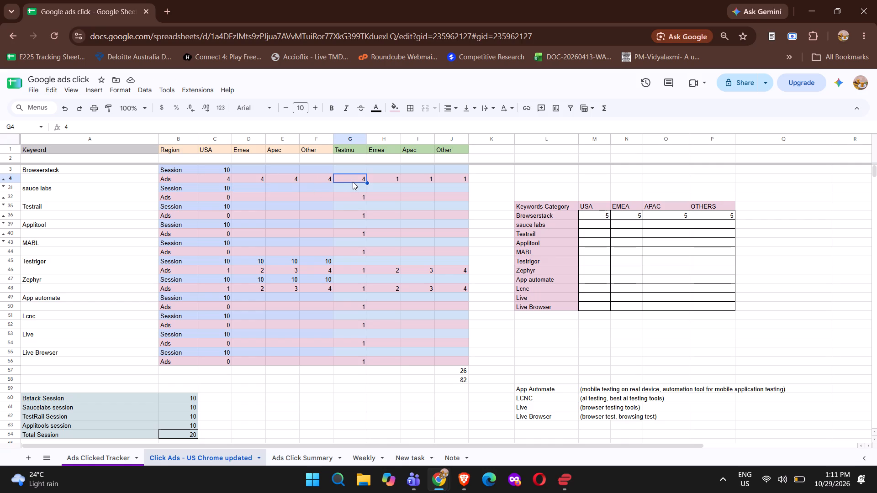
pyautogui.click(379, 182)
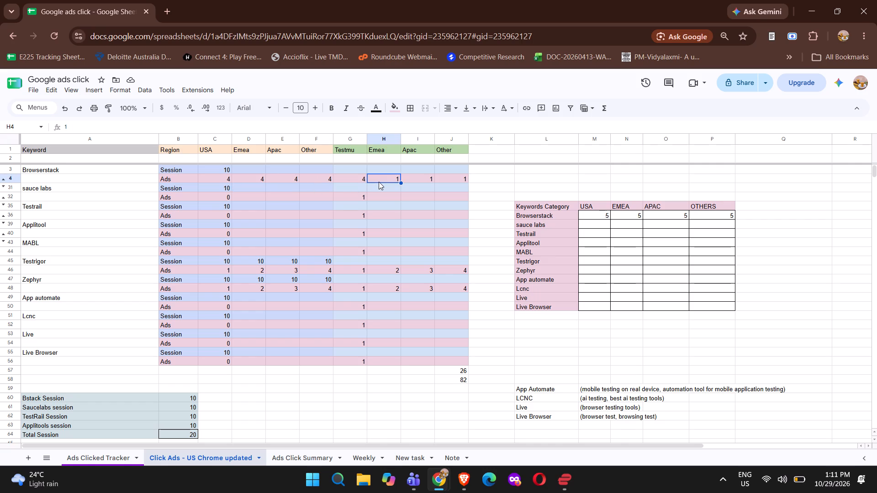
pyautogui.press('4')
pyautogui.press('Return')
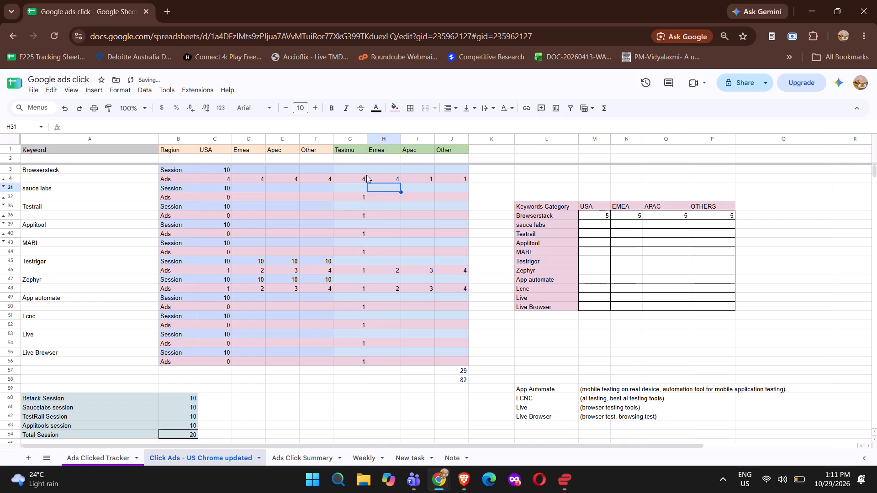
# Add parentheses around the sum in the Browserstack USA formula in M36 so it reads =(C4 + G4) /G4.
pyautogui.click(358, 179)
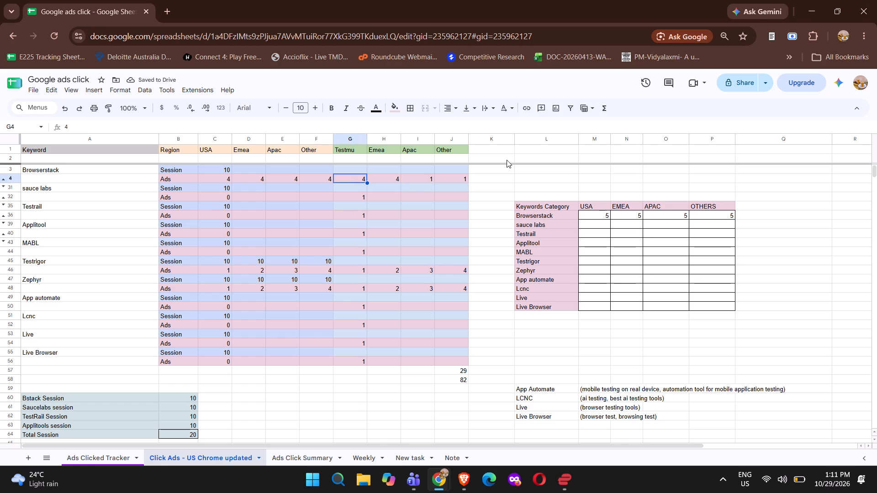
pyautogui.doubleClick(582, 215)
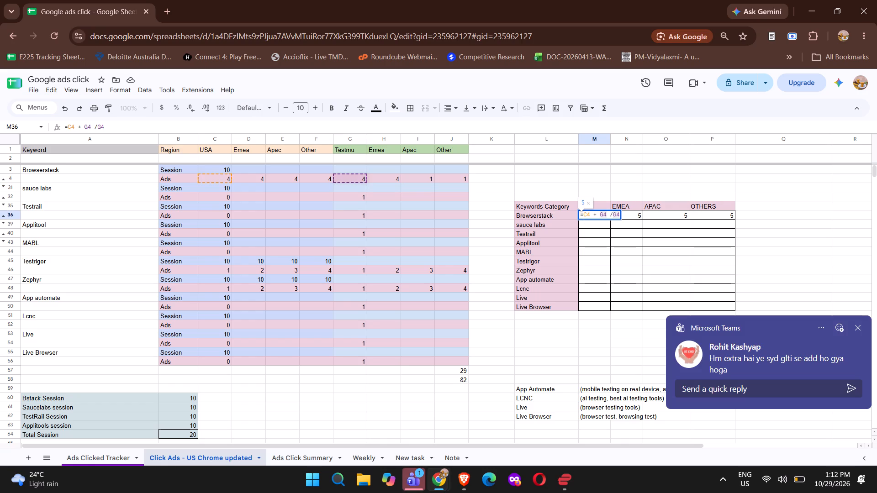
pyautogui.click(584, 215)
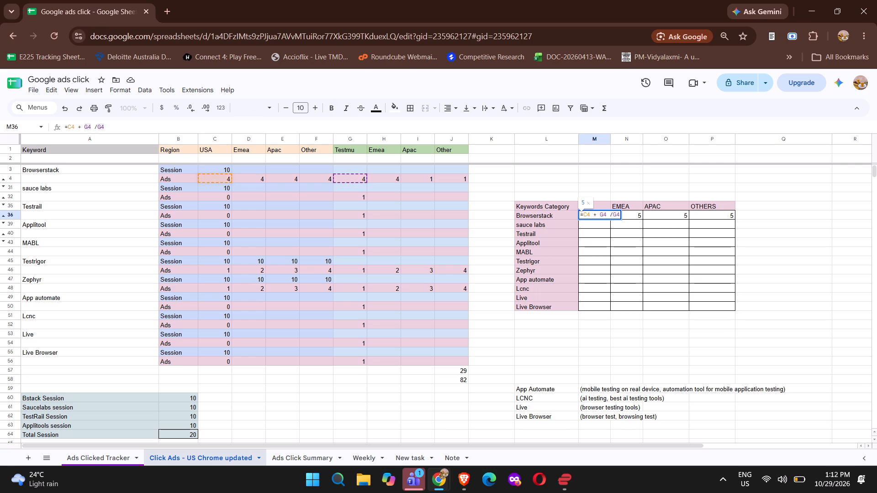
pyautogui.hotkey('shift', '(')
pyautogui.press('Right')
pyautogui.press('Right')
pyautogui.press('Right')
pyautogui.press('Right')
pyautogui.press('Right')
pyautogui.press('Right')
pyautogui.press('Right')
pyautogui.hotkey('shift', ')')
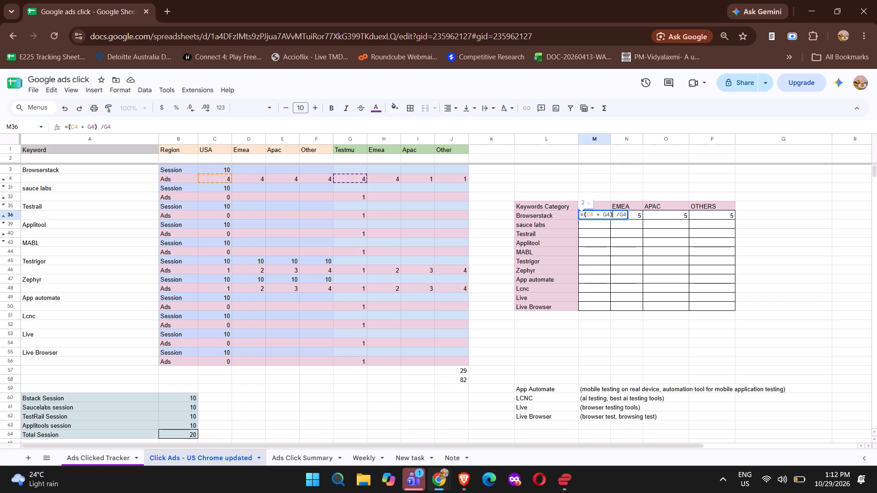
pyautogui.press('Return')
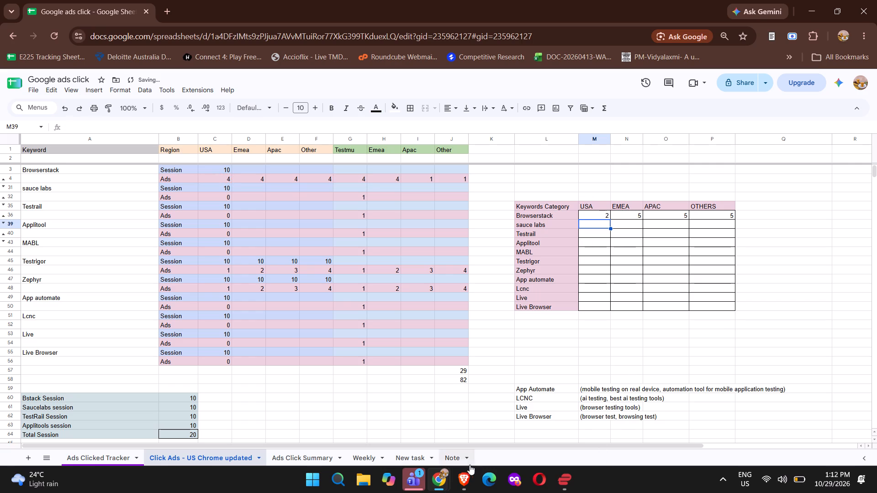
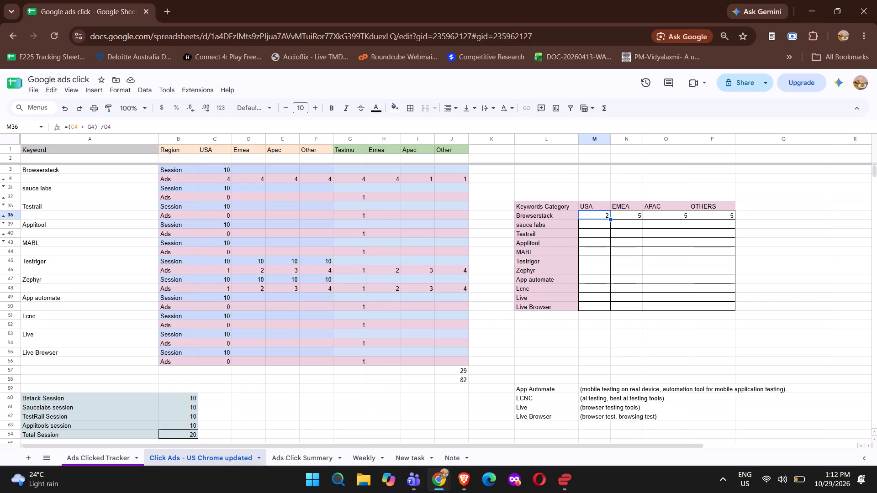
# Fill the Browserstack USA formula from M36 across the EMEA, APAC and OTHERS cells through P36.
pyautogui.moveTo(609, 219); pyautogui.dragTo(686, 218)
pyautogui.moveTo(686, 218); pyautogui.dragTo(706, 216)
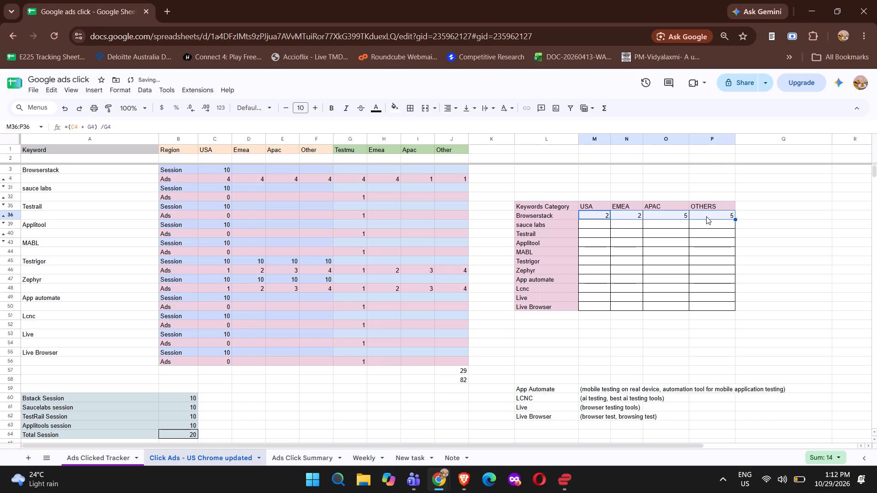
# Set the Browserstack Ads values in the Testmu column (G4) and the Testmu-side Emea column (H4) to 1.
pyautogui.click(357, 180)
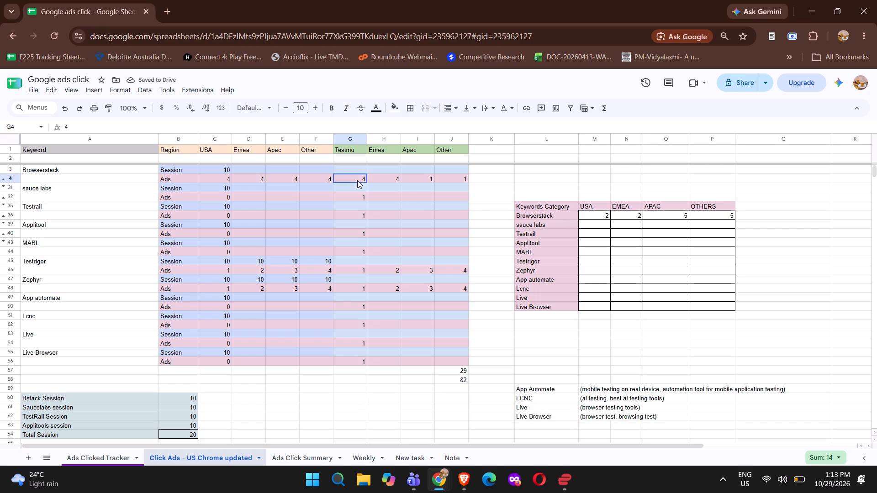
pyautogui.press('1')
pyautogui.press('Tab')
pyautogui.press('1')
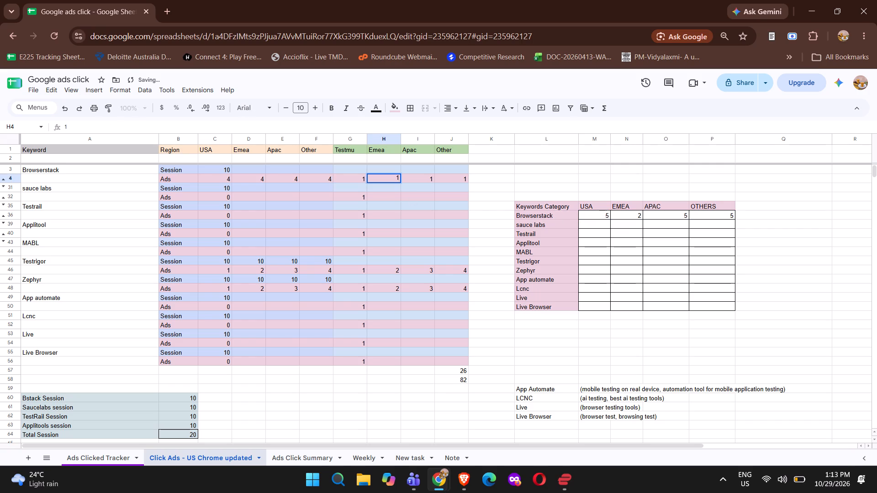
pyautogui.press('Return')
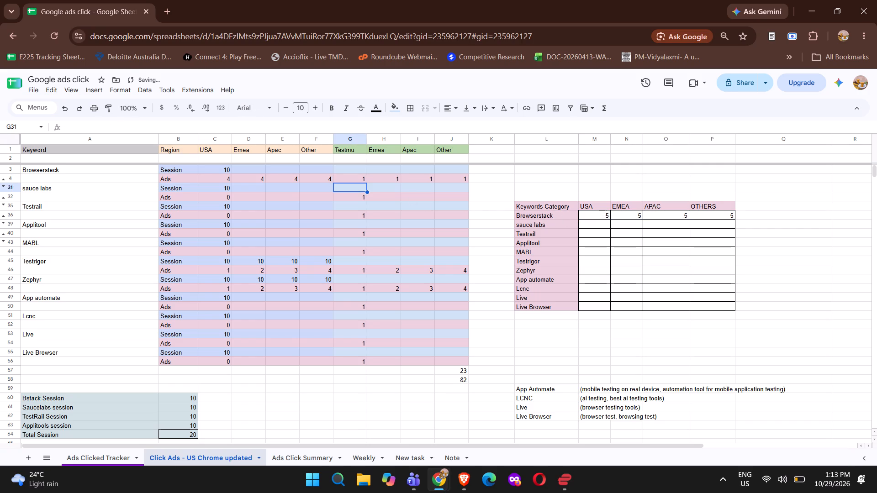
# Clear all Browserstack Session and Ads values in C3:J4.
pyautogui.click(225, 180)
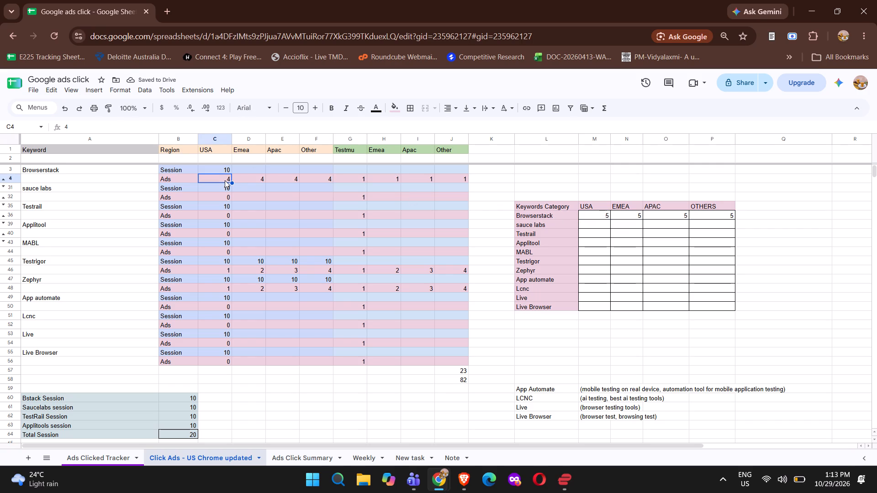
pyautogui.press('Up')
pyautogui.hotkey('shift', 'Down')
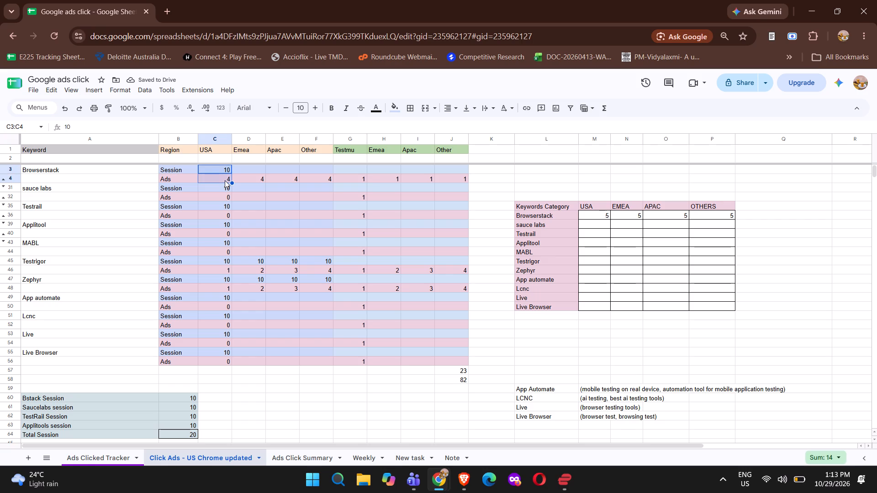
pyautogui.hotkey('shift', 'Right')
pyautogui.hotkey('shift', 'Right')
pyautogui.hotkey('shift', 'Right')
pyautogui.hotkey('shift', 'Right')
pyautogui.hotkey('shift', 'Right')
pyautogui.hotkey('shift', 'Right')
pyautogui.hotkey('shift', 'Right')
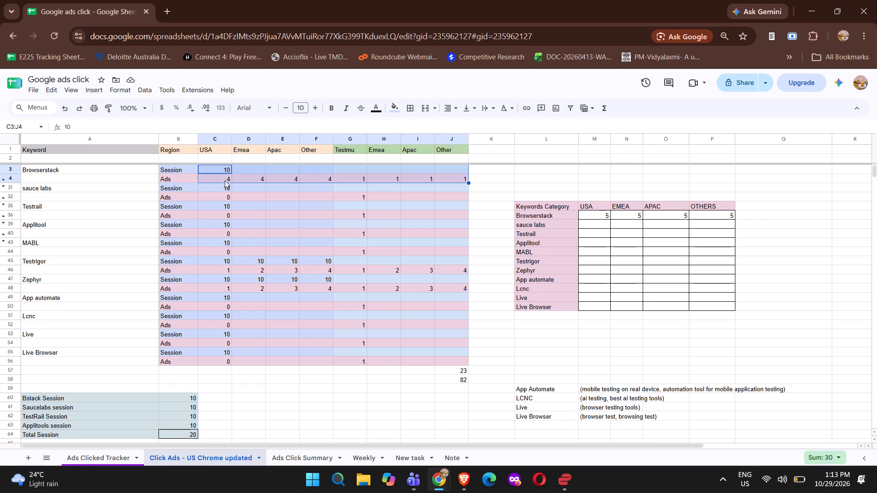
pyautogui.press('BackSpace')
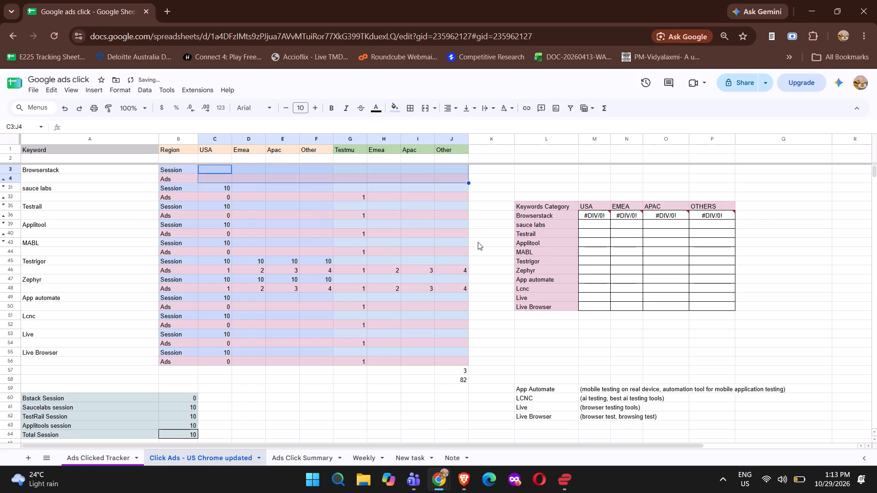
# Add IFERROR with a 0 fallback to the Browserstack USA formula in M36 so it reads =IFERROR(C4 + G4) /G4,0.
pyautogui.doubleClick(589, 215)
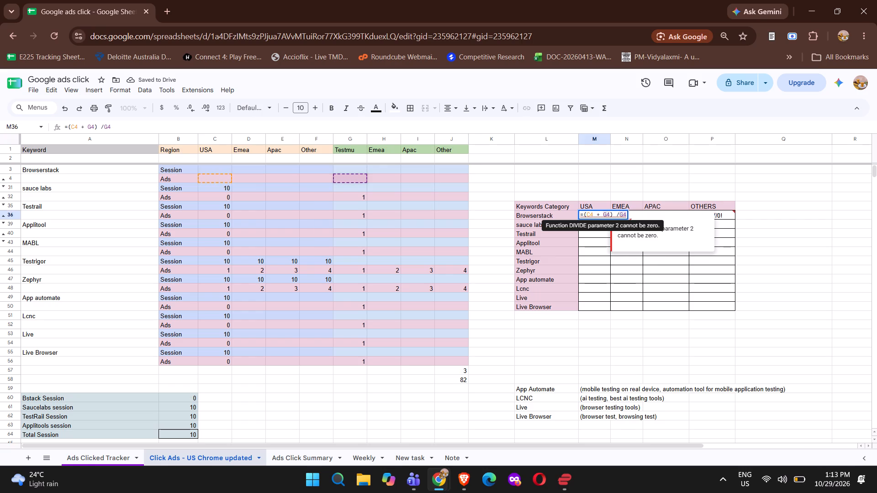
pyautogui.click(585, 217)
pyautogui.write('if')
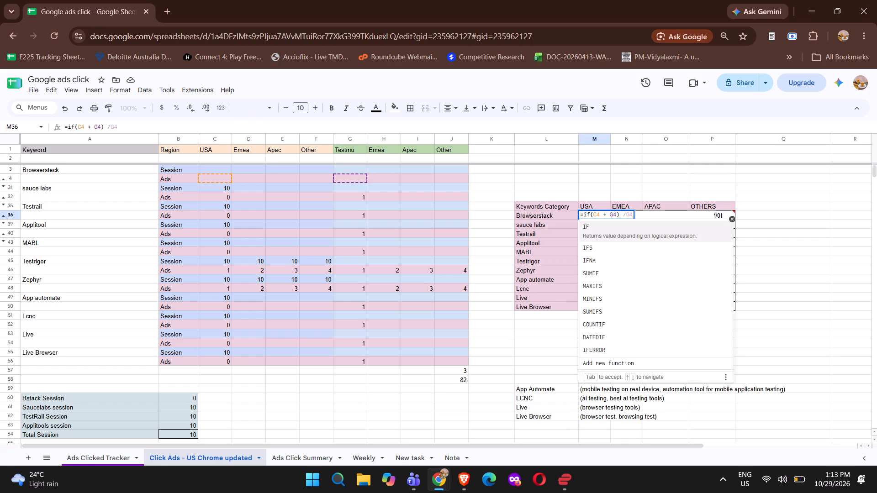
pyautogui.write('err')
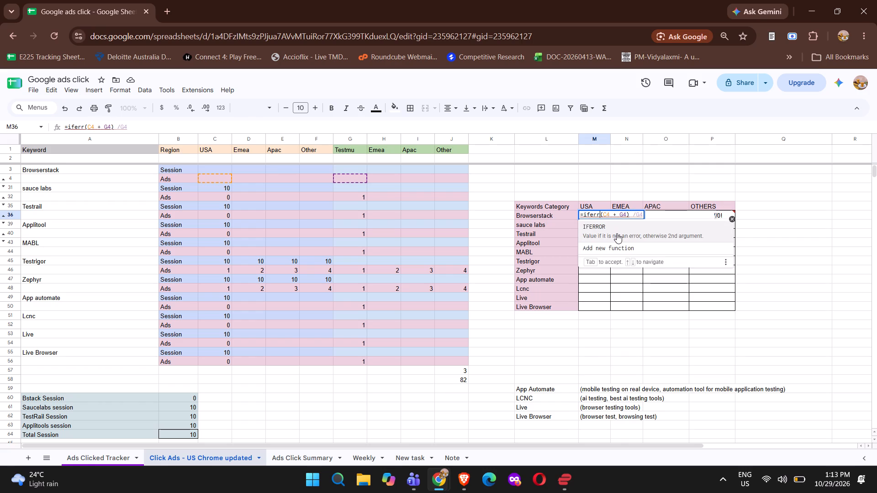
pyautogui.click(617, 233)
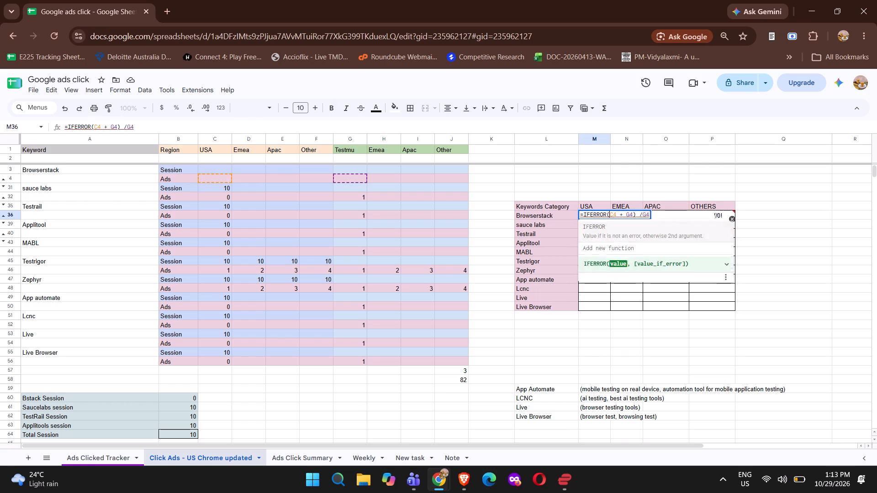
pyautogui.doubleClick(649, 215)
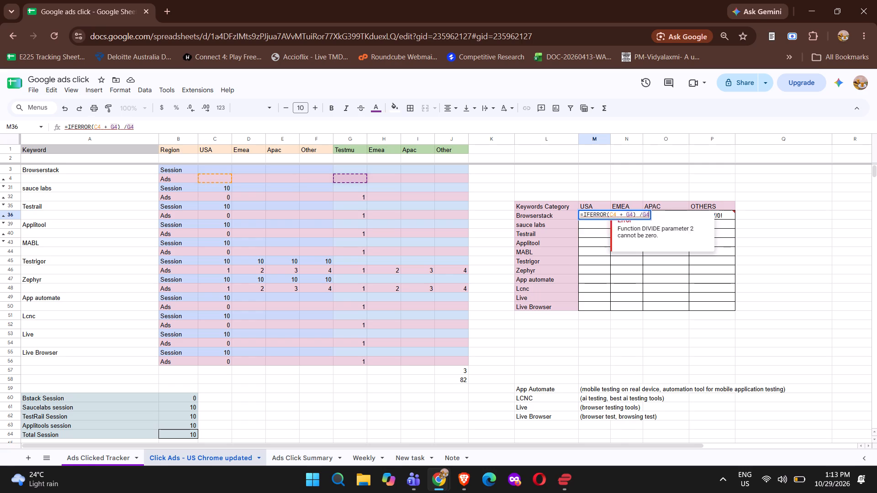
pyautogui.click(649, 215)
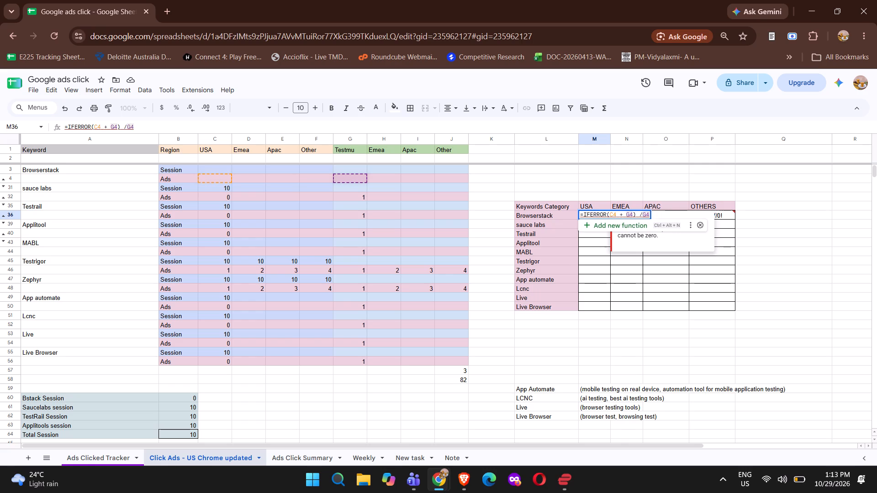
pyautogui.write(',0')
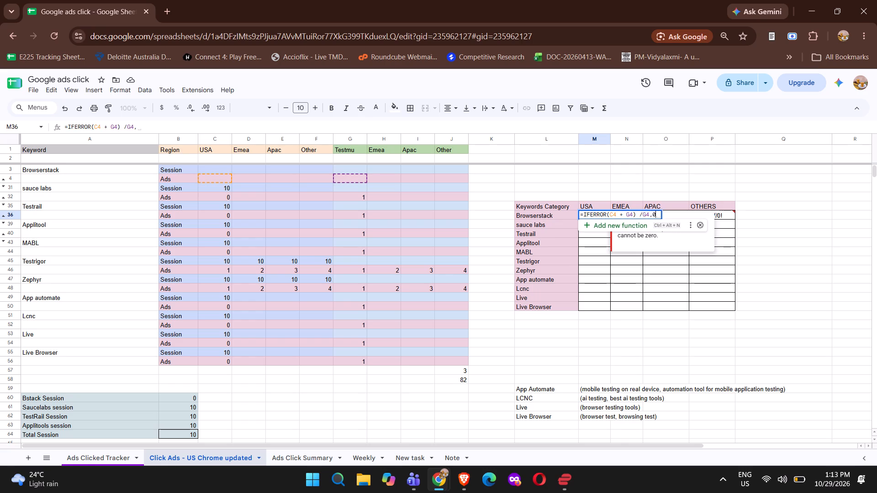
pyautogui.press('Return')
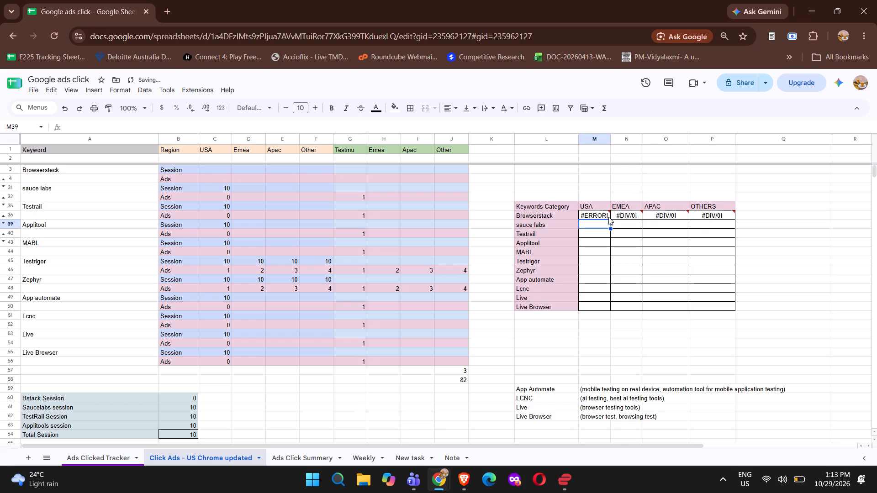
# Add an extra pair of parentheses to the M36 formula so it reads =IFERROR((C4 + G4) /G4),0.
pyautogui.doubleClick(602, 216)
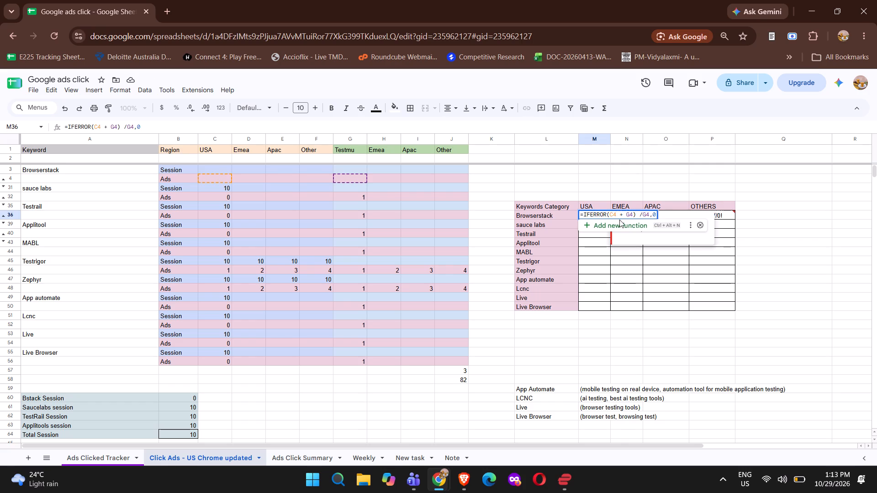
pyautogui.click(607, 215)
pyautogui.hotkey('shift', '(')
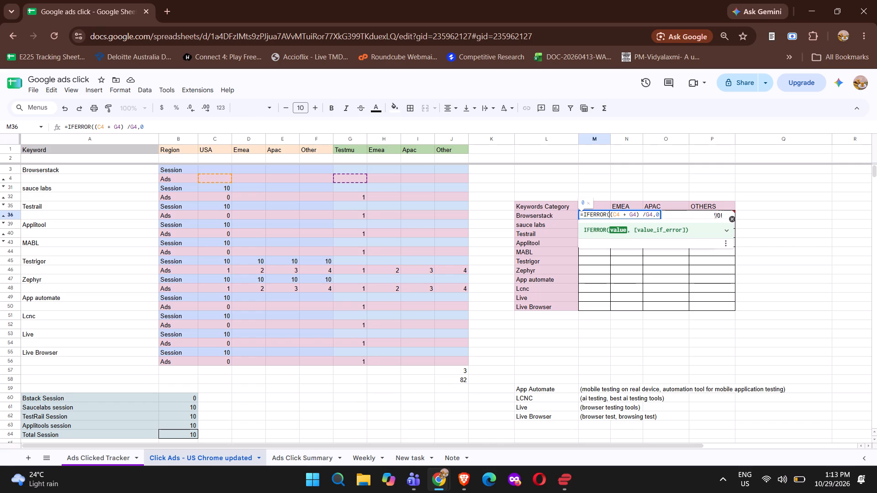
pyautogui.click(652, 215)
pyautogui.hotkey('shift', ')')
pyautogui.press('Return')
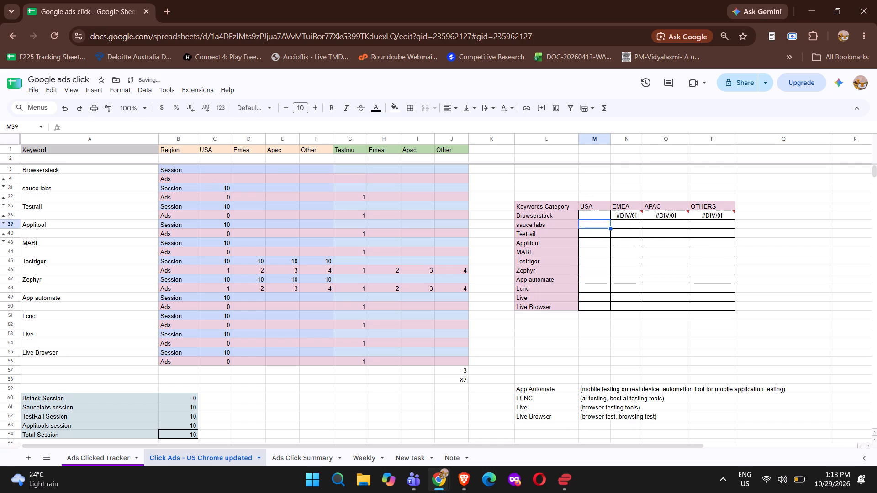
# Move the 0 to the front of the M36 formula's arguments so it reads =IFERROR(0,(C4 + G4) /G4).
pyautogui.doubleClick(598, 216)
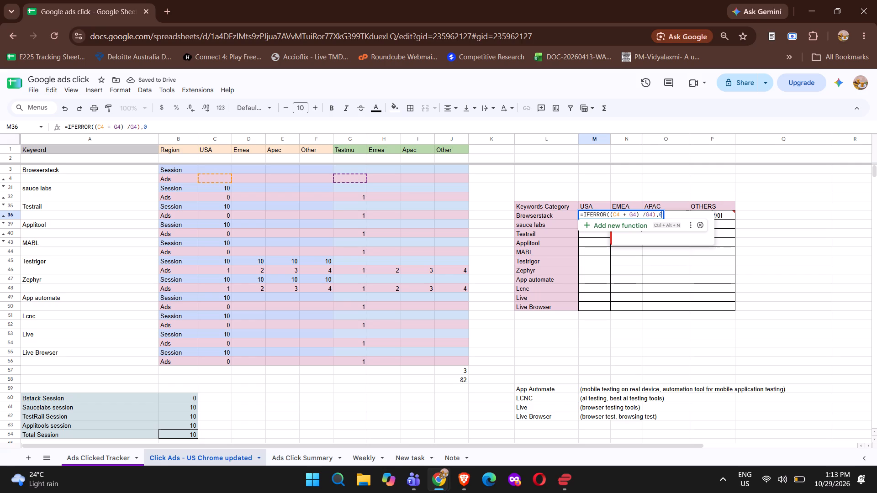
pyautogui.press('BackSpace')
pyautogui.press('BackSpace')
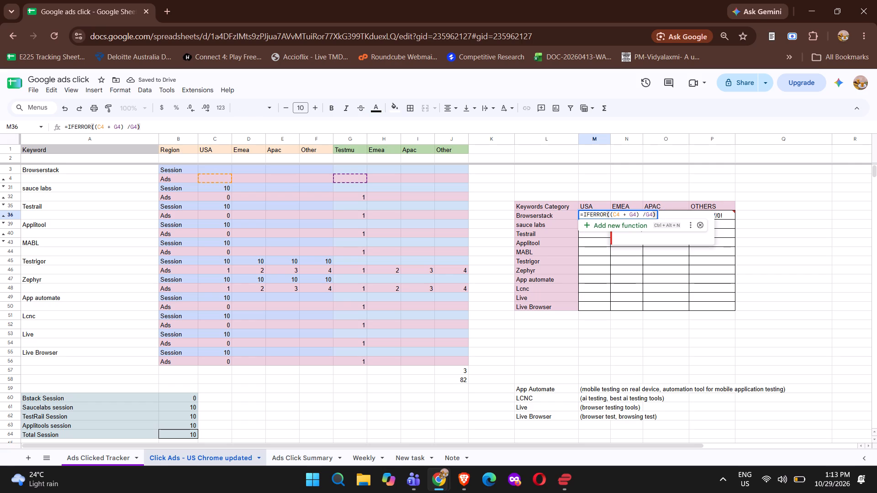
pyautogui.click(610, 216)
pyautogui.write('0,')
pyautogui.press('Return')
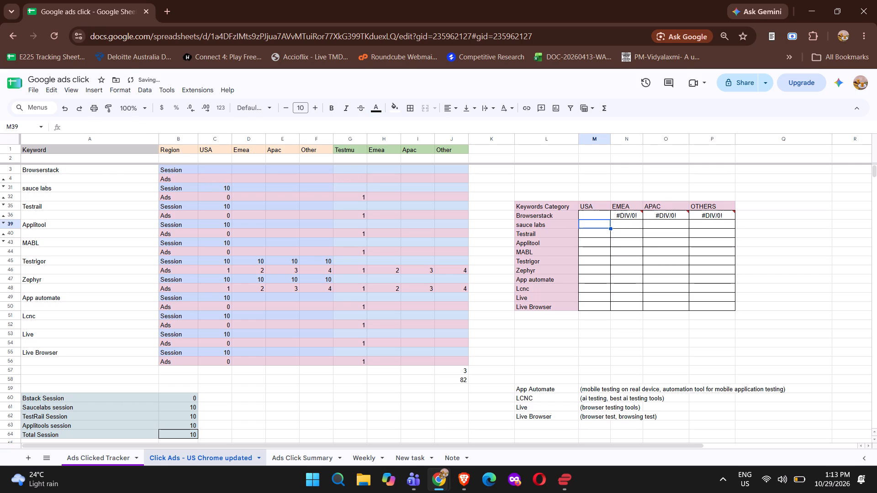
# Enter Browserstack test values: 10 for USA Ads (C4), 2 for Testmu Ads (G4) and 10 for USA Session (C3).
pyautogui.click(229, 180)
pyautogui.write('10')
pyautogui.press('Return')
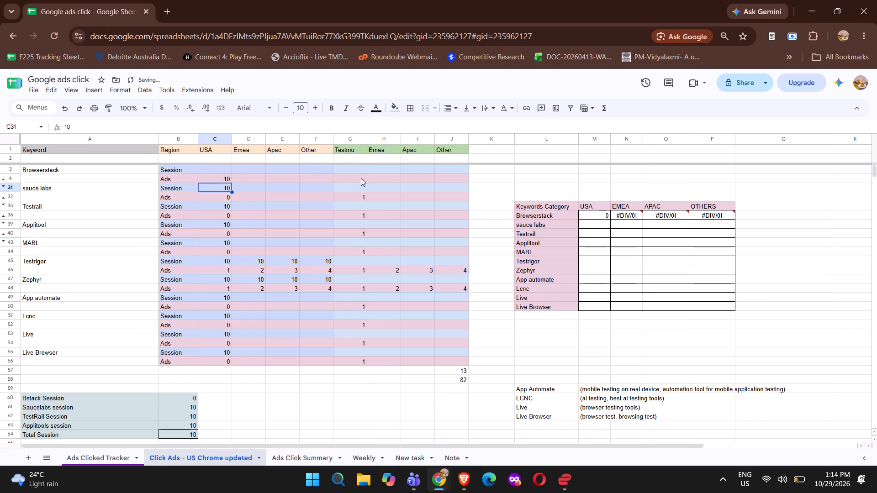
pyautogui.click(361, 178)
pyautogui.press('2')
pyautogui.press('Return')
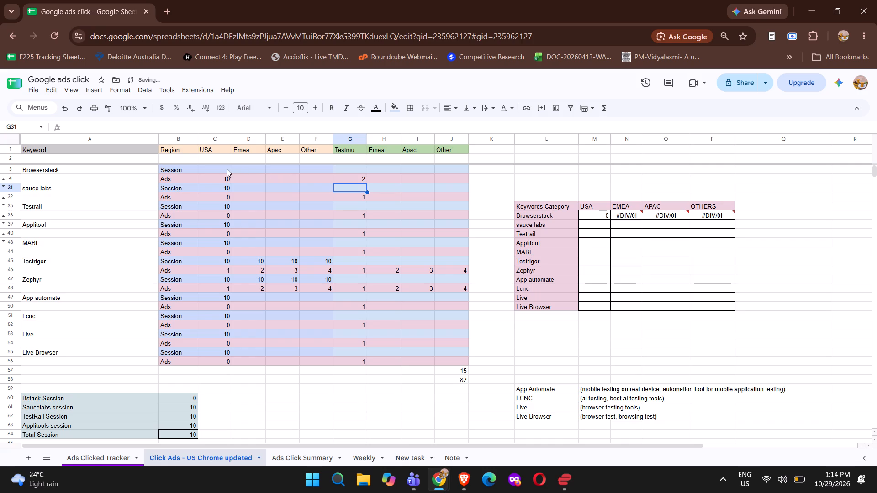
pyautogui.click(590, 217)
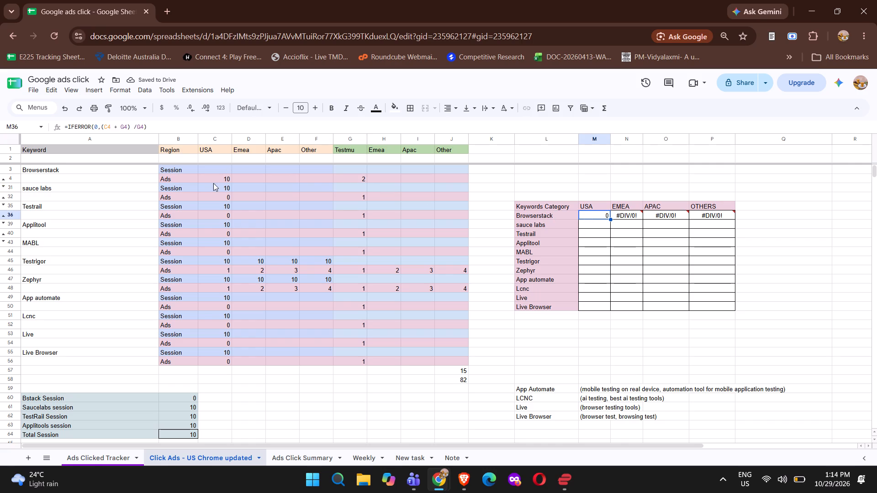
pyautogui.click(212, 168)
pyautogui.write('10')
pyautogui.press('Return')
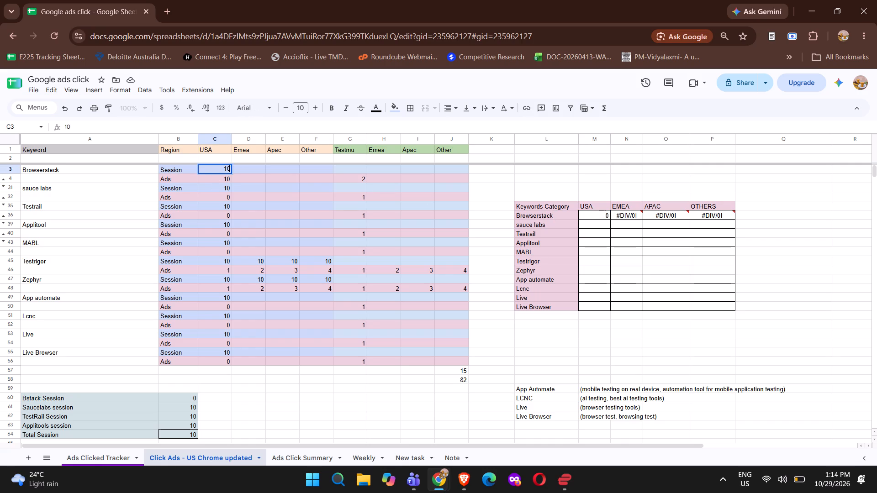
# Replace the leading IFERROR(0, in the Browserstack USA formula in M36 with IFERROR so it starts =IFERROR(C4 + G4).
pyautogui.doubleClick(597, 214)
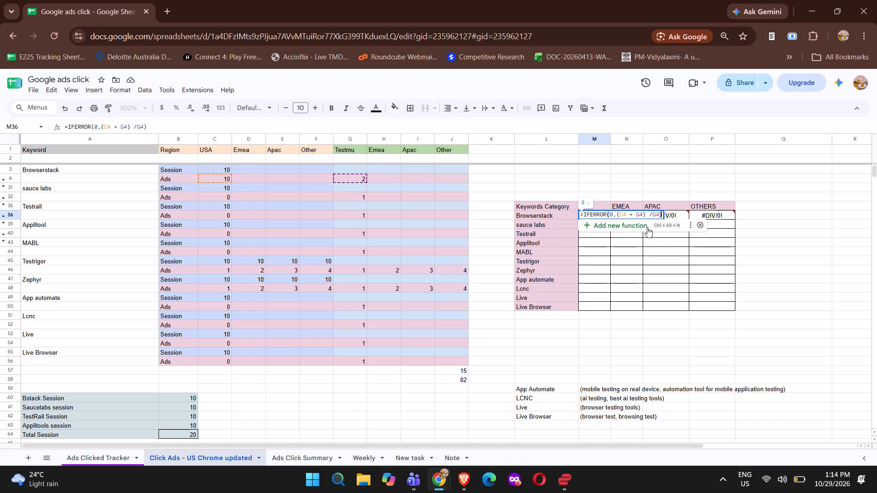
pyautogui.click(617, 214)
pyautogui.press('BackSpace')
pyautogui.press('BackSpace')
pyautogui.press('BackSpace')
pyautogui.press('BackSpace')
pyautogui.press('BackSpace')
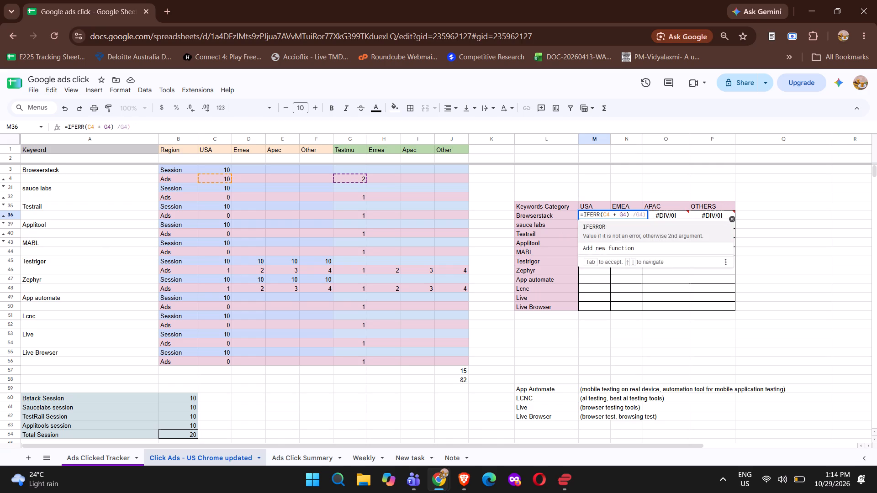
pyautogui.press('BackSpace')
pyautogui.press('BackSpace')
pyautogui.press('BackSpace')
pyautogui.press('BackSpace')
pyautogui.press('BackSpace')
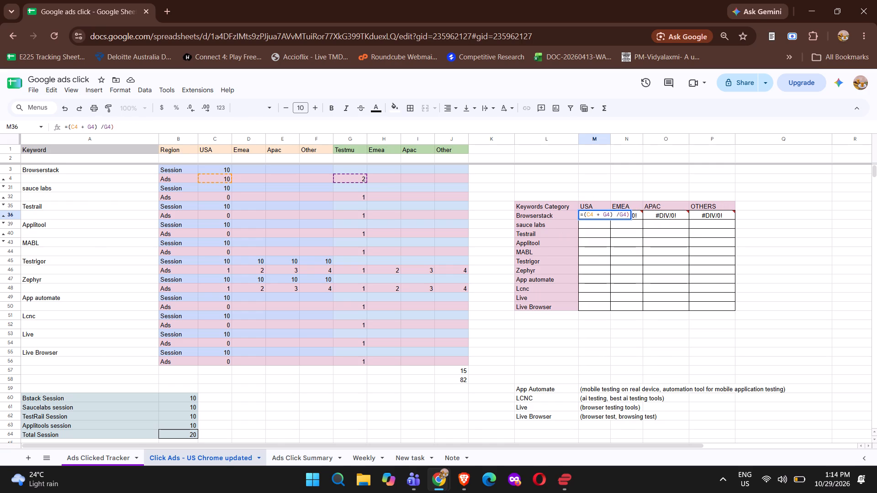
pyautogui.write('if')
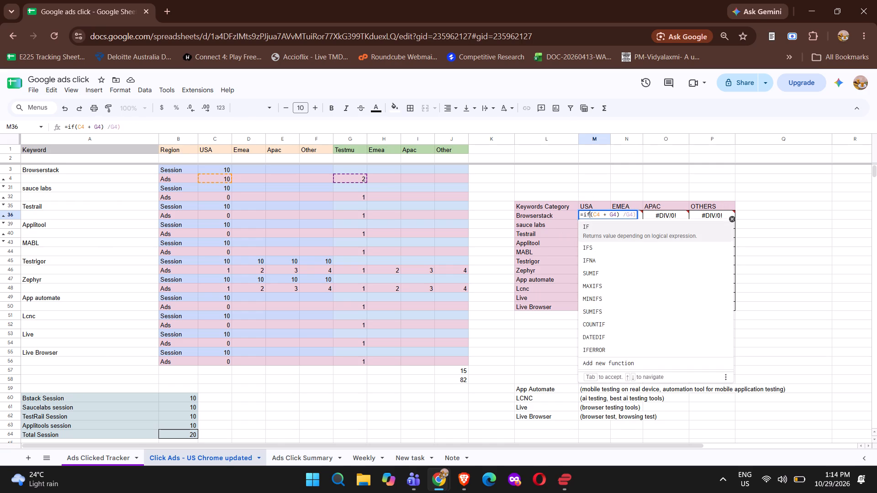
pyautogui.write('errror')
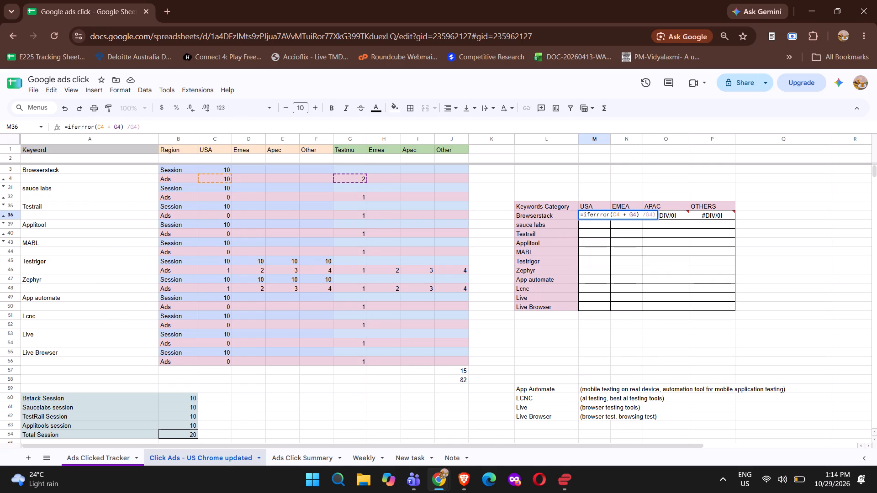
pyautogui.press('BackSpace')
pyautogui.press('BackSpace')
pyautogui.press('BackSpace')
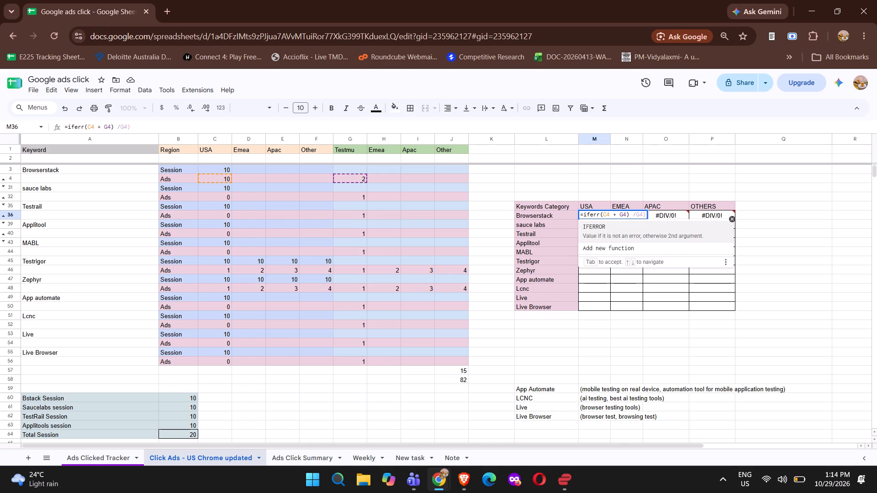
pyautogui.click(626, 234)
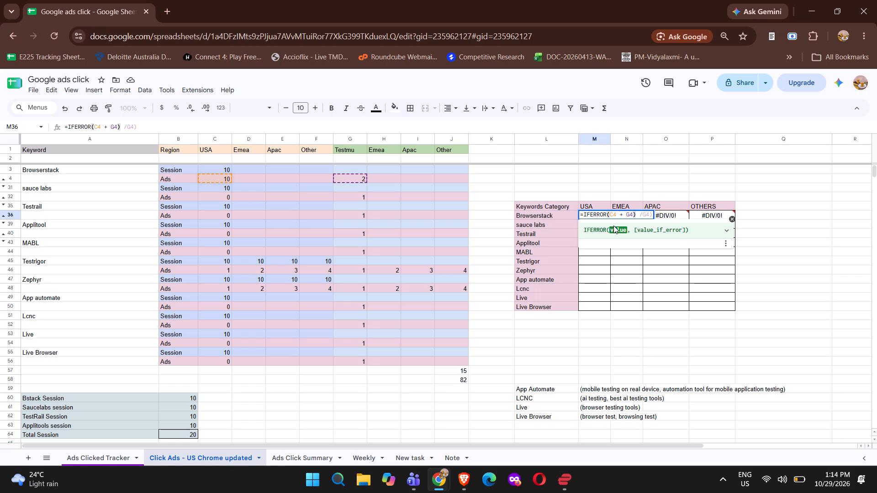
# Add the extra opening parentheses and a trailing 0 fallback so M36 reads =IFERROR(((C4 + G4) /G4),0).
pyautogui.hotkey('shift', '(')
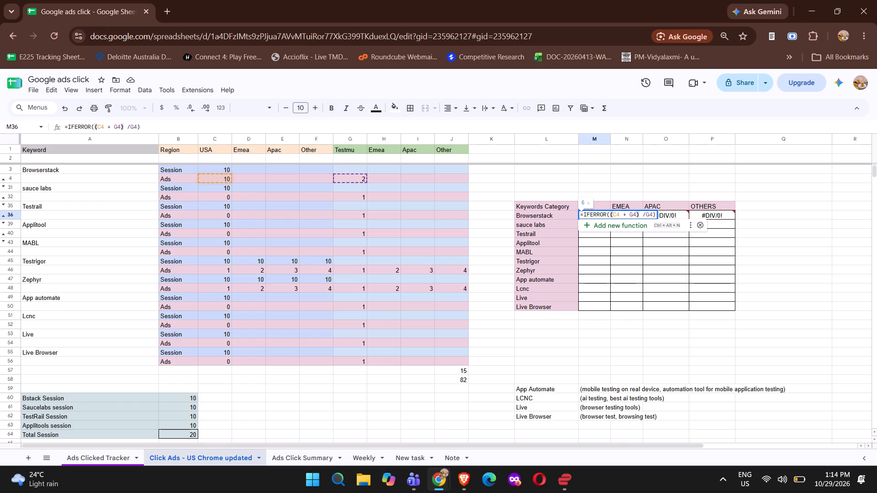
pyautogui.hotkey('shift', '(')
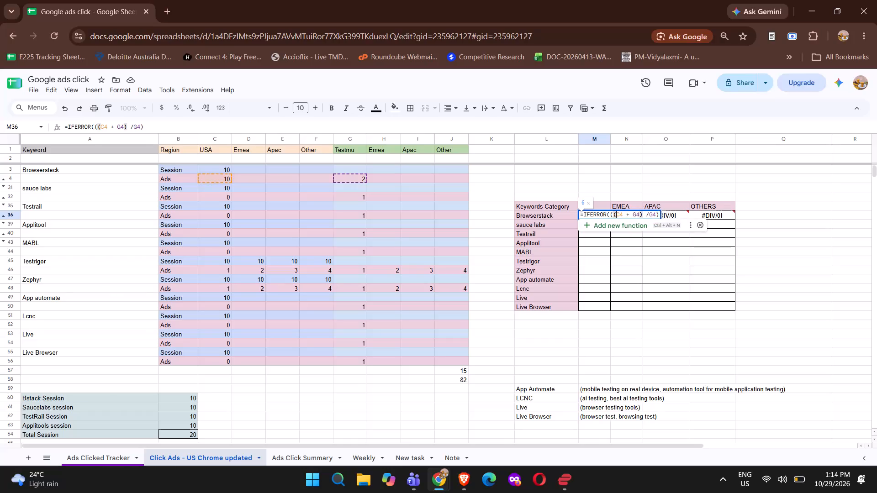
pyautogui.press('Right')
pyautogui.press('Right')
pyautogui.press('Right')
pyautogui.press('Right')
pyautogui.press('Right')
pyautogui.press('Right')
pyautogui.press('Right')
pyautogui.press('Right')
pyautogui.press('Right')
pyautogui.press('Right')
pyautogui.press('Right')
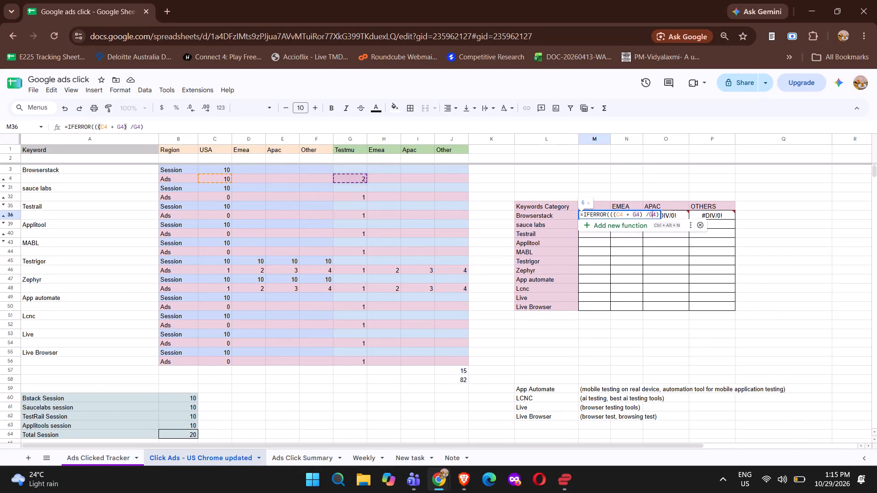
pyautogui.press('Right')
pyautogui.press('Right')
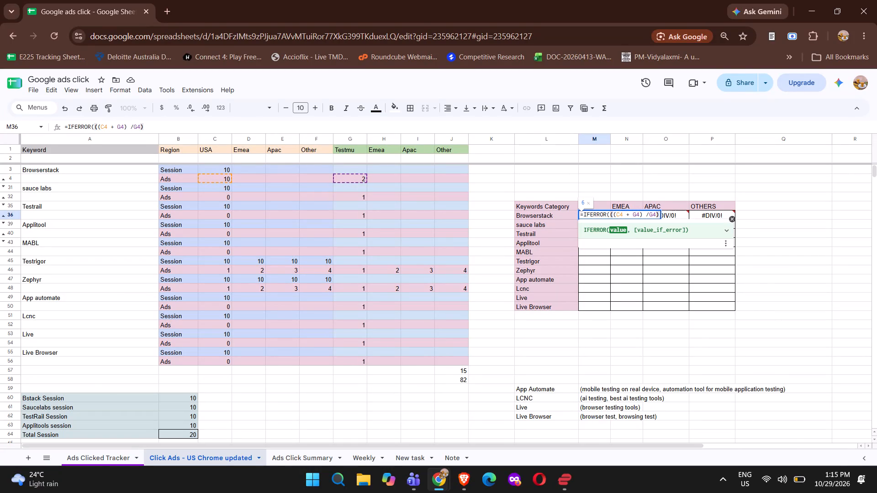
pyautogui.press(',')
pyautogui.press('0')
pyautogui.press('Return')
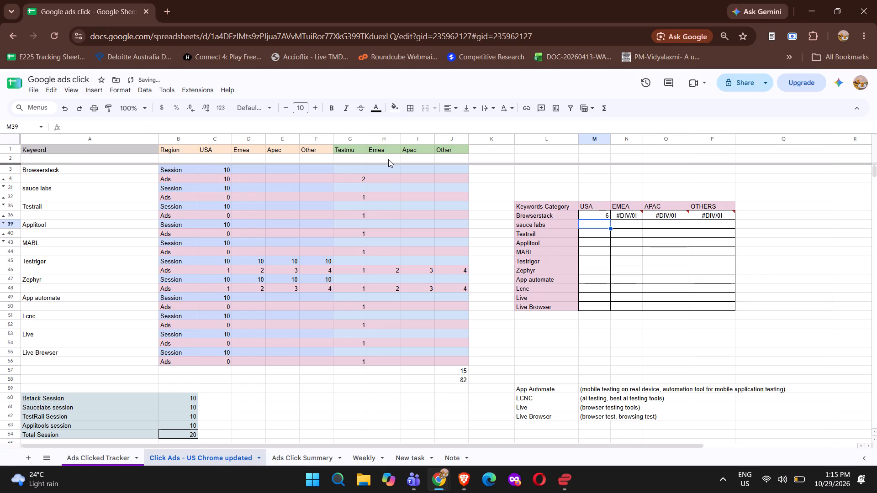
# Clear the Browserstack test values from USA Ads (C4) and Testmu Ads (G4).
pyautogui.click(227, 177)
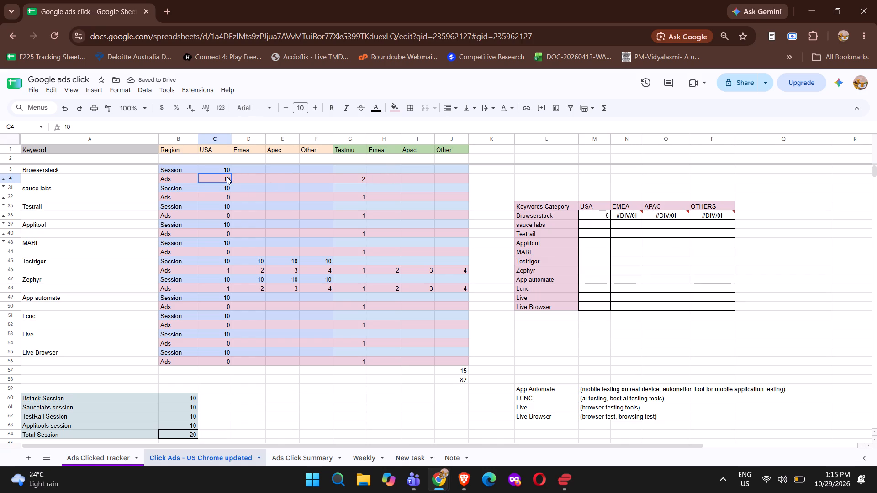
pyautogui.press('BackSpace')
pyautogui.press('Return')
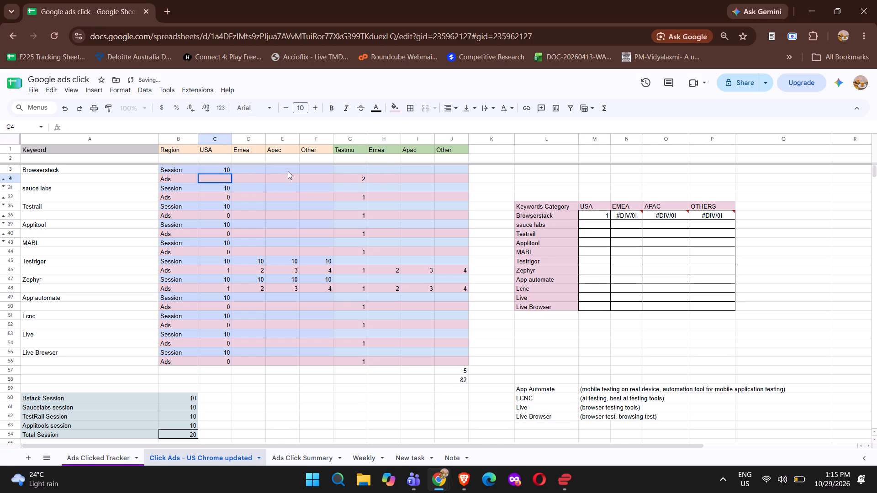
pyautogui.click(354, 179)
pyautogui.press('Return')
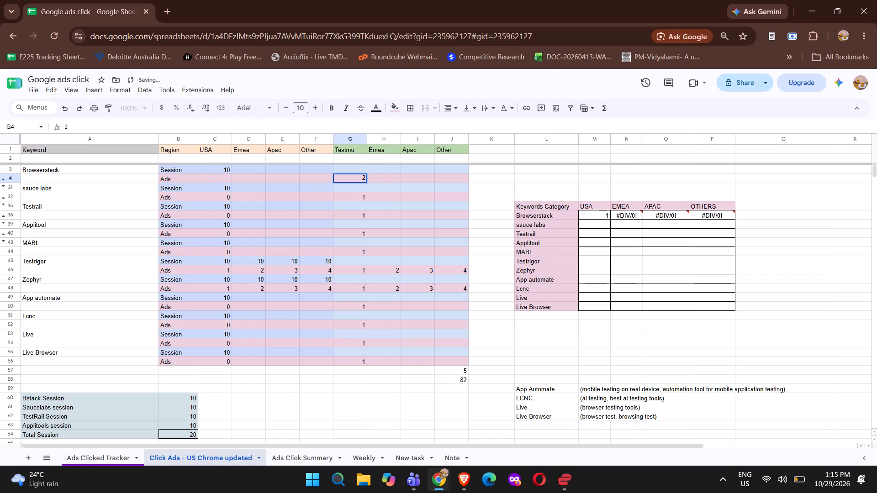
pyautogui.press('Return')
pyautogui.press('Up')
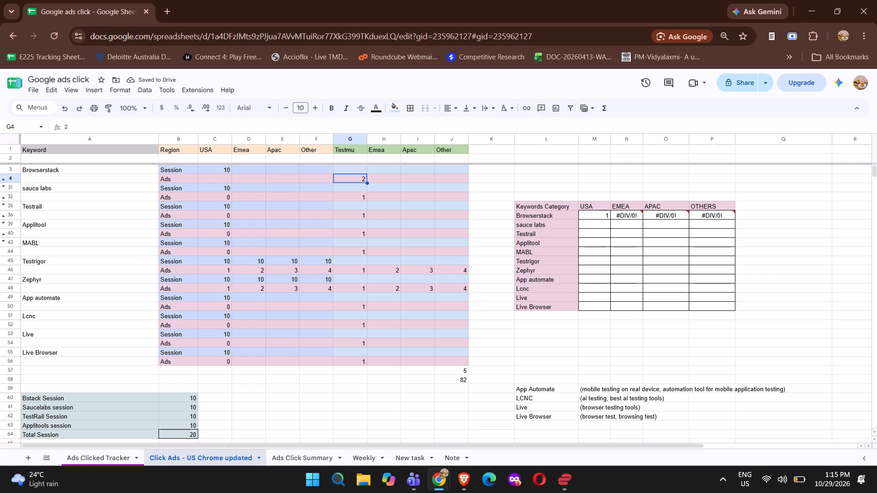
pyautogui.press('BackSpace')
pyautogui.click(373, 195)
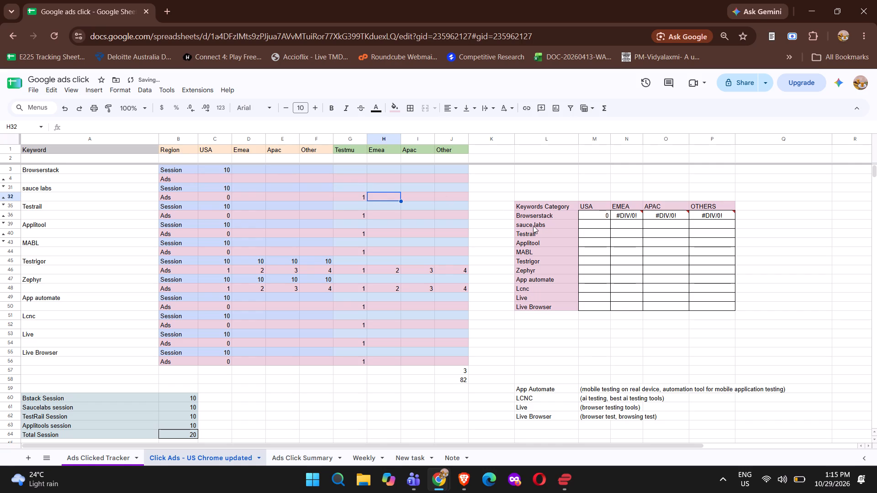
# Fill the M36 formula across the Browserstack row through EMEA, APAC and OTHERS (N36:P36).
pyautogui.click(586, 215)
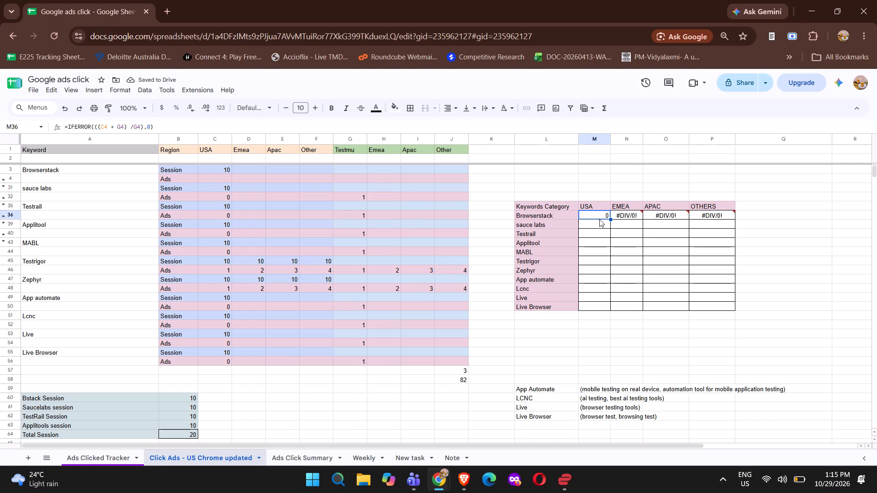
pyautogui.moveTo(610, 220); pyautogui.dragTo(658, 218)
pyautogui.moveTo(658, 218); pyautogui.dragTo(705, 216)
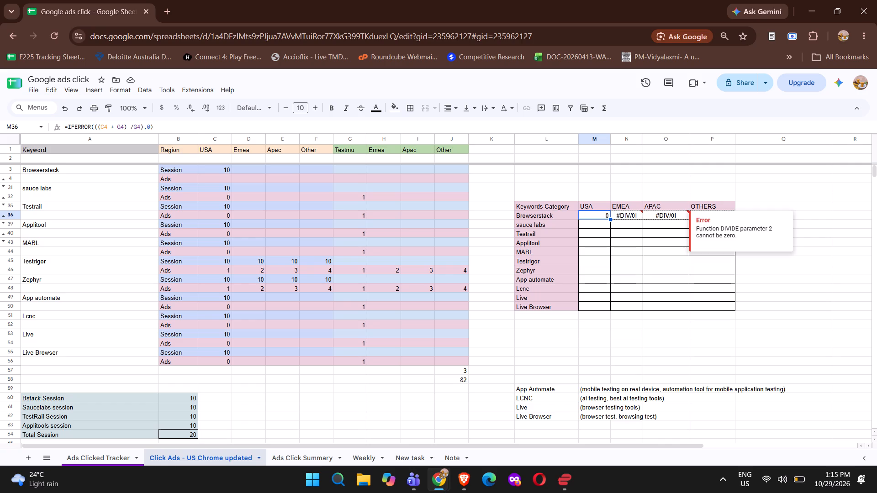
pyautogui.moveTo(705, 216); pyautogui.dragTo(706, 216)
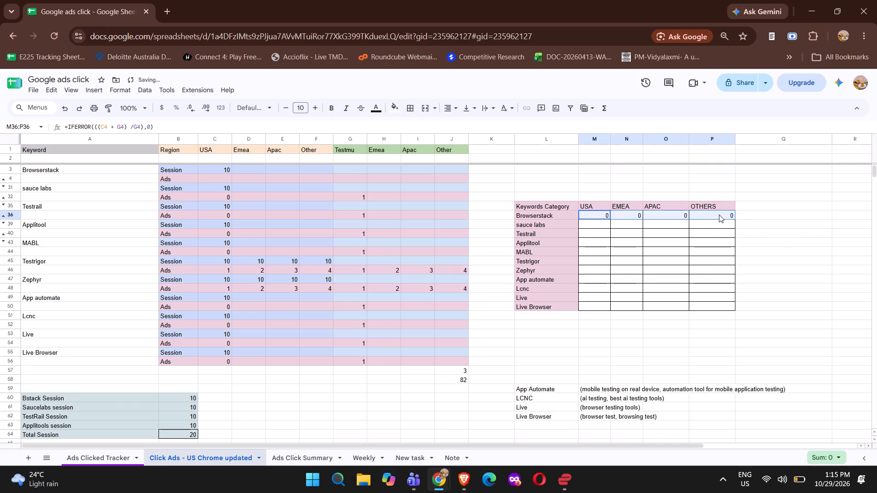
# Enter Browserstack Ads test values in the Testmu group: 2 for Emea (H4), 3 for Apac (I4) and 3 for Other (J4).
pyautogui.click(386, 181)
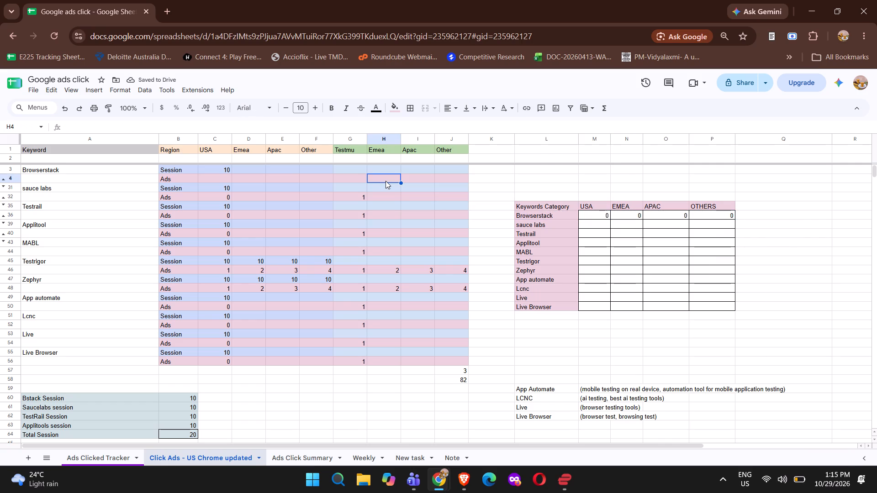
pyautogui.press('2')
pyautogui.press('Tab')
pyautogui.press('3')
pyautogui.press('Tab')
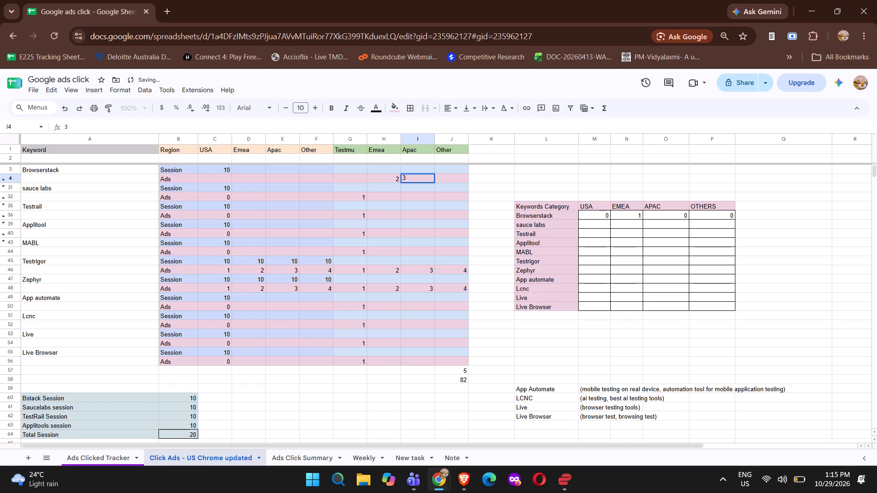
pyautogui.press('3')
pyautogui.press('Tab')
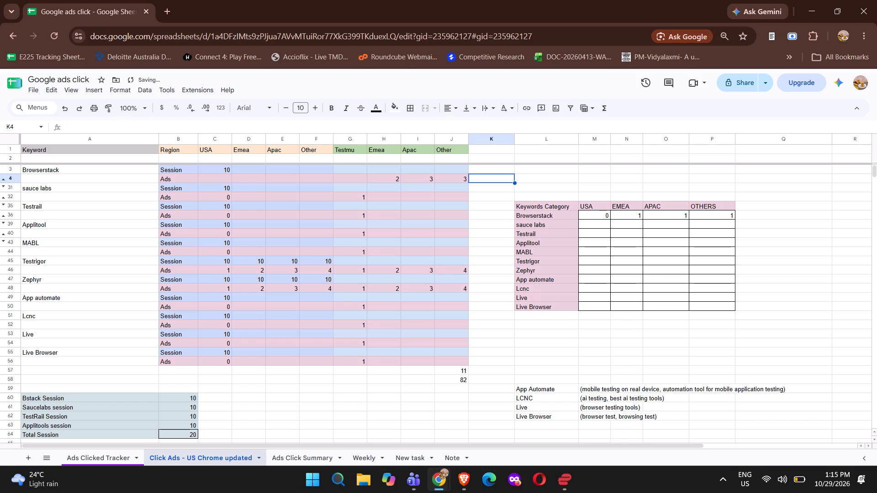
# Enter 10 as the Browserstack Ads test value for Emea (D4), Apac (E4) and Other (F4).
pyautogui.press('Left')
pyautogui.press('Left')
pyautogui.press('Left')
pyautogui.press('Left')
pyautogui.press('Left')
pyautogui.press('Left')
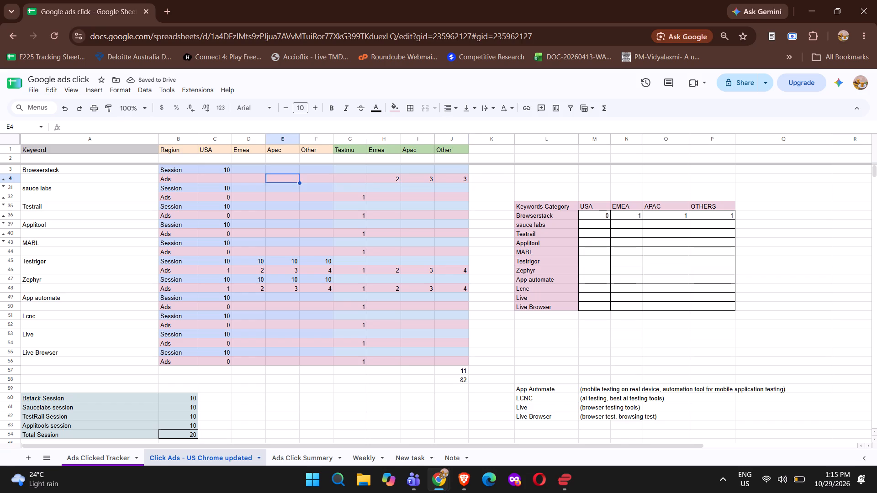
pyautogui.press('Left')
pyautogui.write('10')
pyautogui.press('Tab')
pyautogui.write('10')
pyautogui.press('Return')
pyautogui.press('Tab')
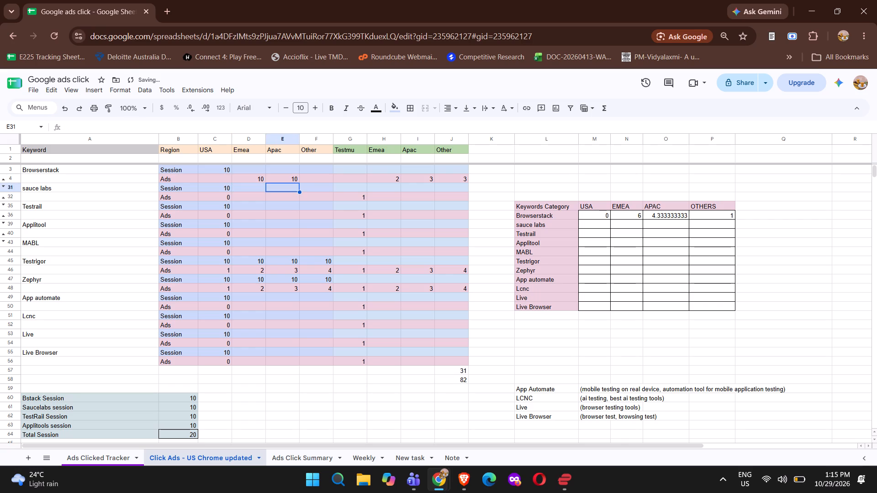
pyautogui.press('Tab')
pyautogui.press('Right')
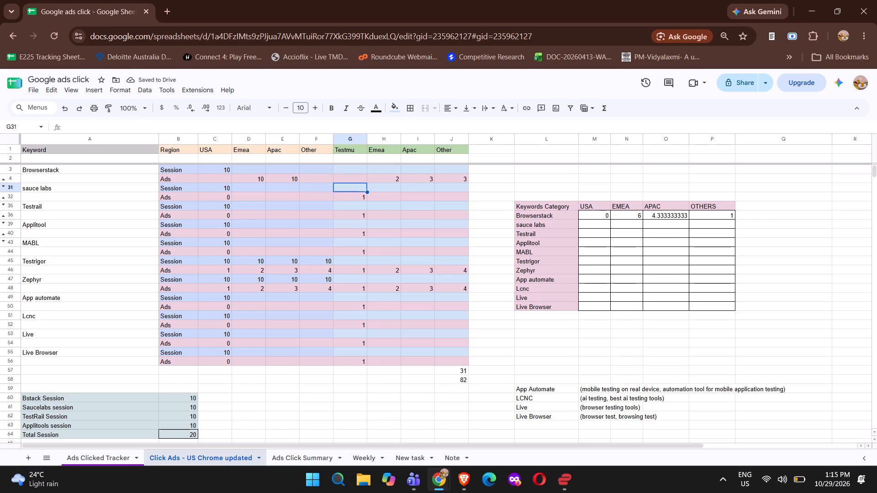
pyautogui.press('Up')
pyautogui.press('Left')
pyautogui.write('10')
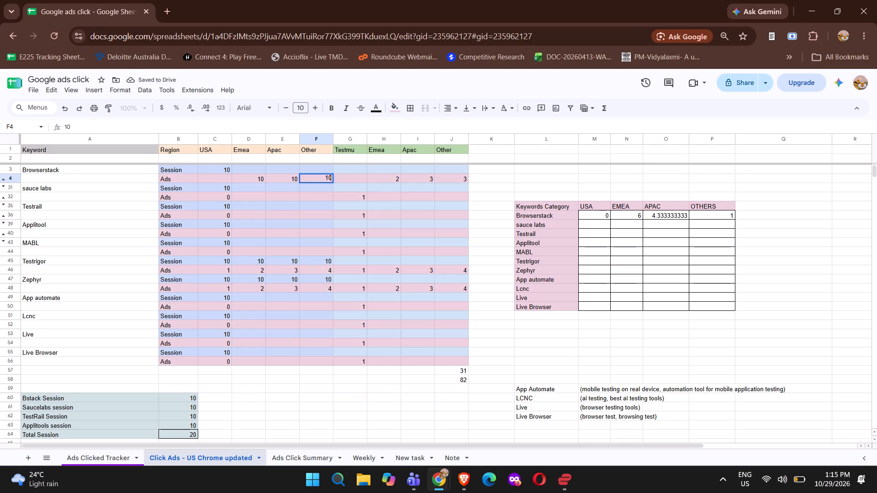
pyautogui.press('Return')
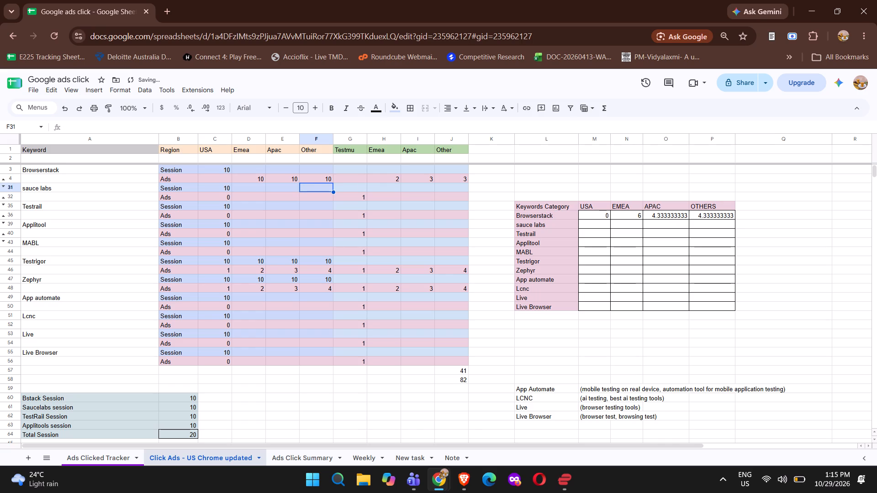
# Clear all Browserstack Session and Ads test values in C3:J4.
pyautogui.click(229, 166)
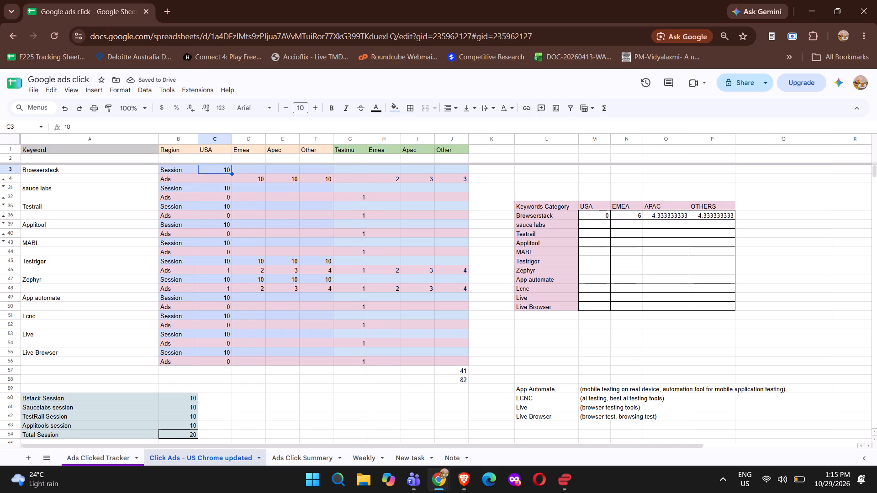
pyautogui.press('Tab')
pyautogui.press('Tab')
pyautogui.press('Tab')
pyautogui.press('Tab')
pyautogui.press('Tab')
pyautogui.press('Tab')
pyautogui.press('Tab')
pyautogui.press('Tab')
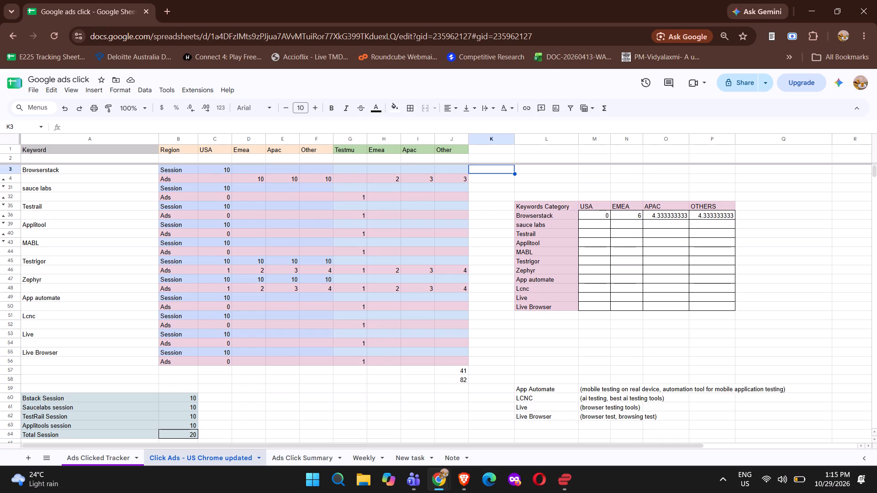
pyautogui.click(229, 170)
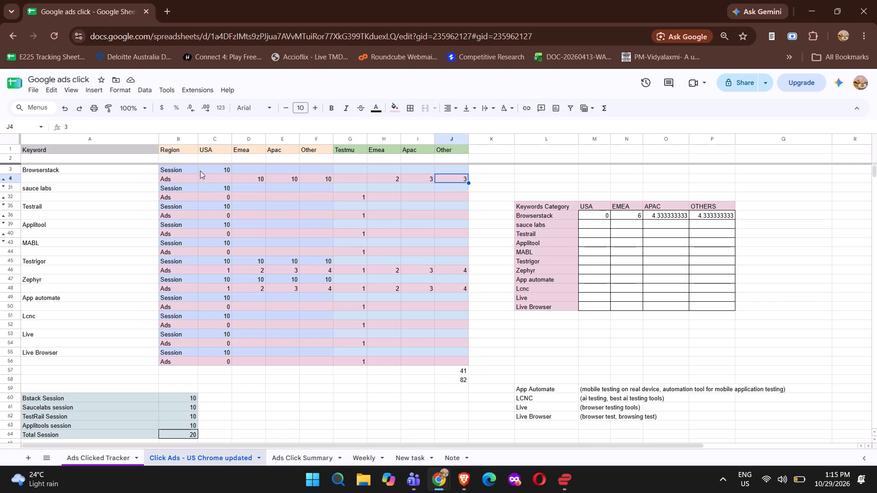
pyautogui.click(212, 169)
pyautogui.keyDown('shift'); pyautogui.click(456, 180); pyautogui.keyUp('shift')
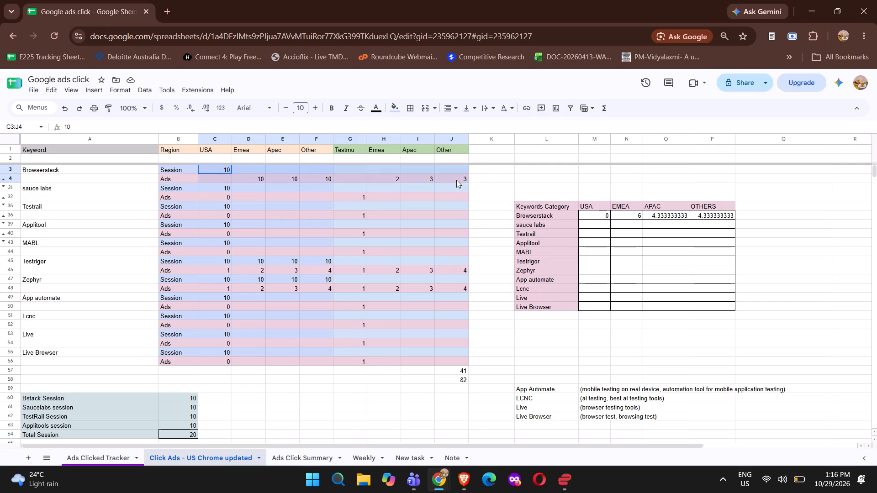
pyautogui.press('BackSpace')
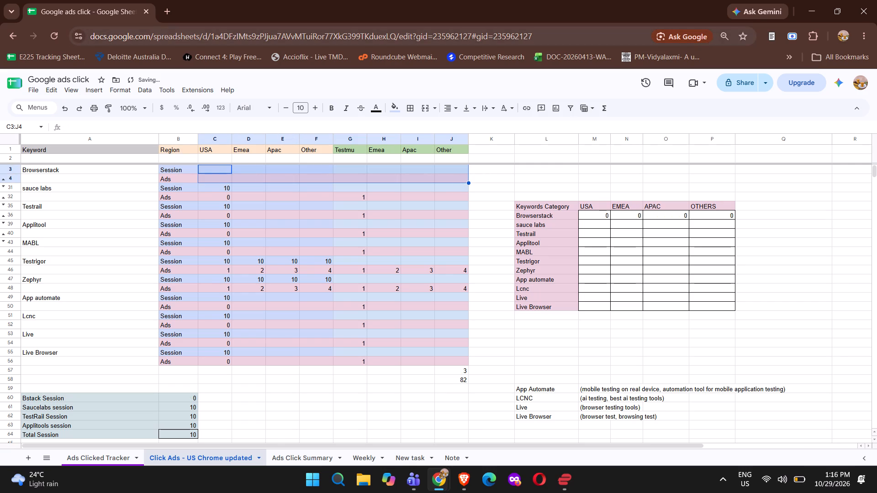
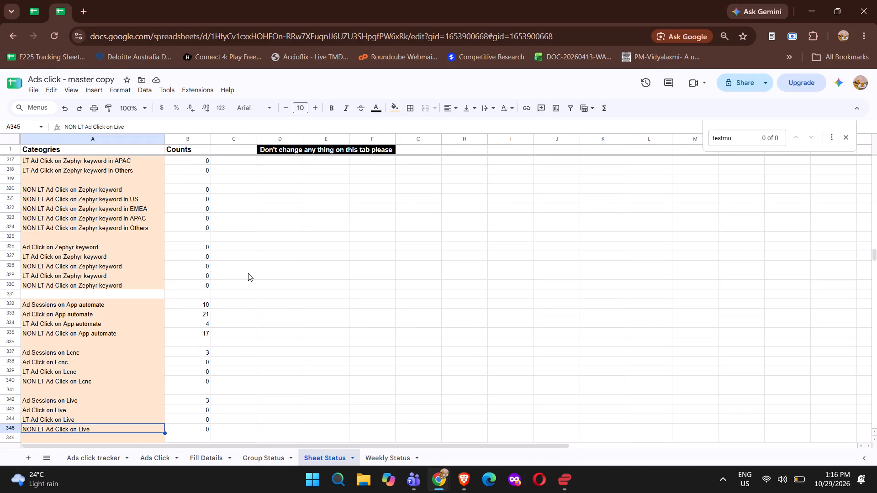
# In the Ads click tracker sheet, enter a count of 2 for callstack.com (TL507) and lrqa.com (TL561) under 29-Oct-26.
pyautogui.click(163, 462)
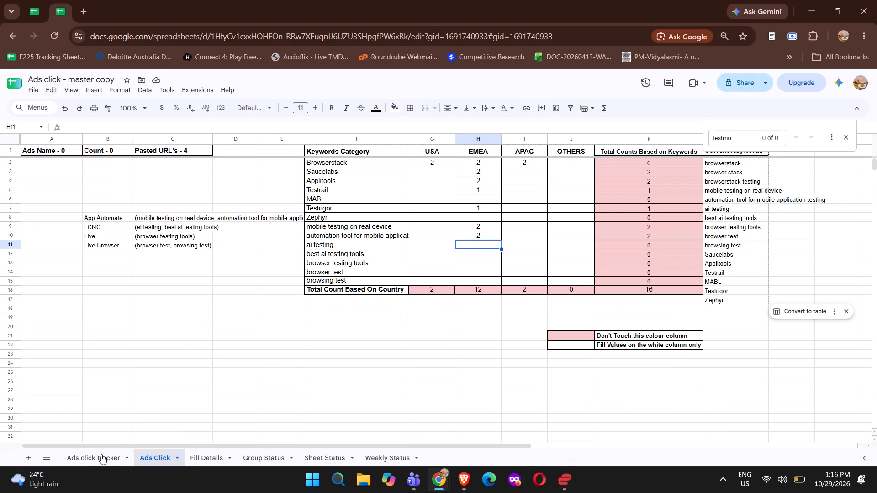
pyautogui.click(212, 458)
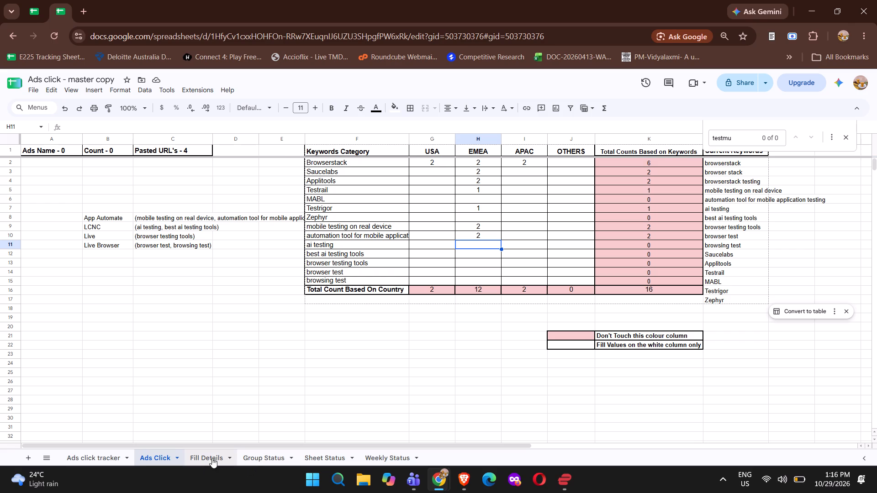
pyautogui.scroll(7, 255, 357)
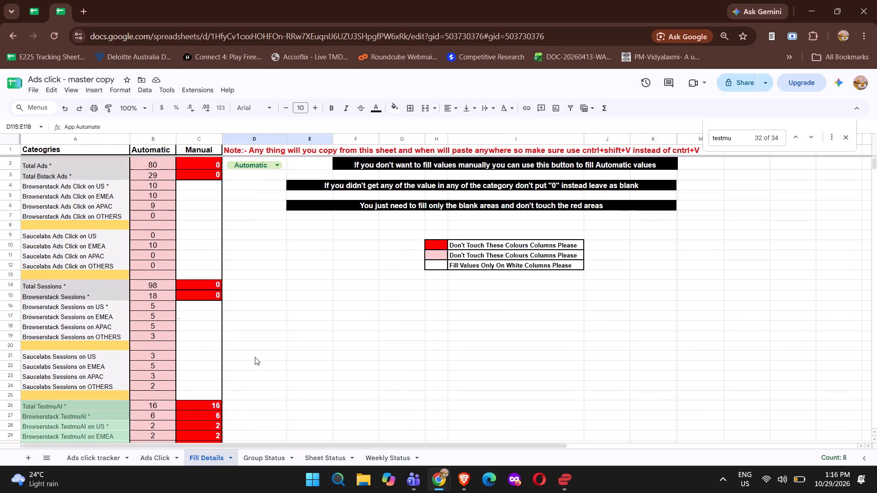
pyautogui.click(87, 461)
pyautogui.scroll(-2, 259, 325)
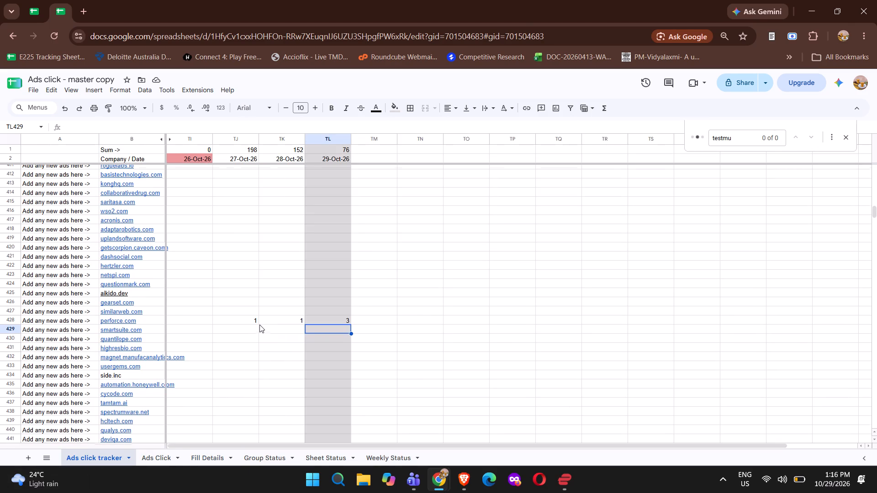
pyautogui.scroll(-5, 259, 325)
pyautogui.scroll(2, 259, 325)
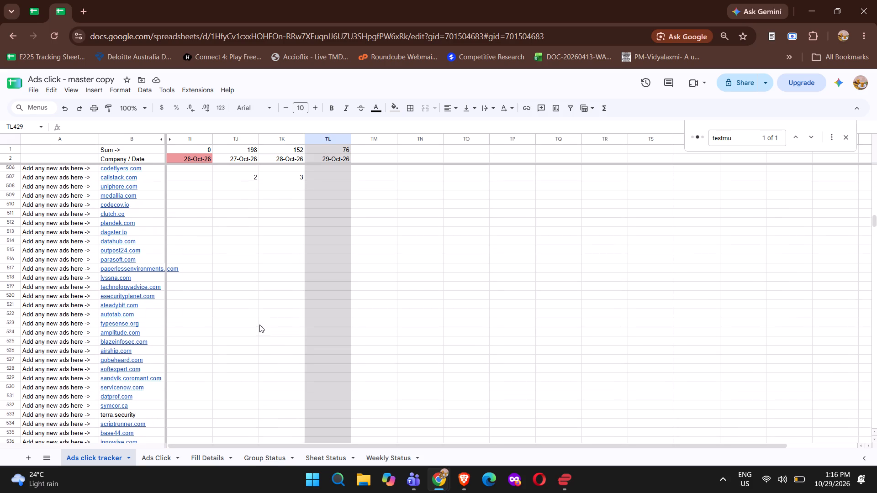
pyautogui.click(328, 177)
pyautogui.press('2')
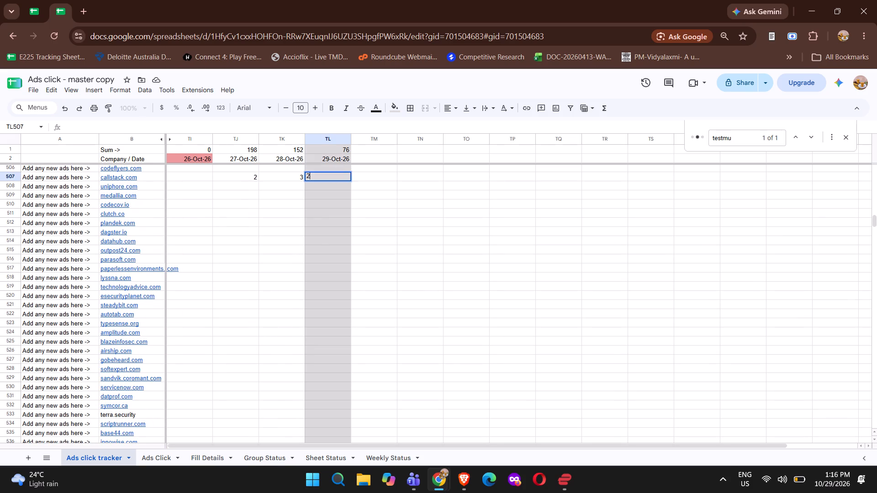
pyautogui.press('Return')
pyautogui.scroll(-4, 328, 177)
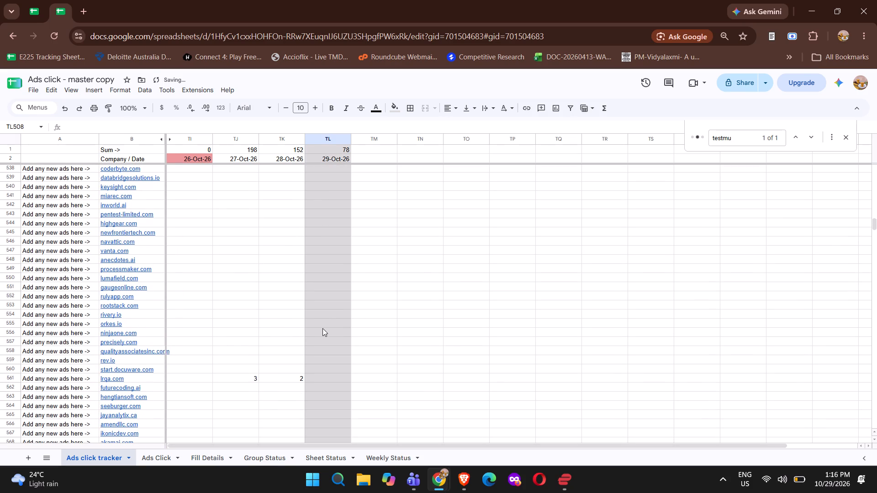
pyautogui.click(318, 376)
pyautogui.press('2')
pyautogui.press('Return')
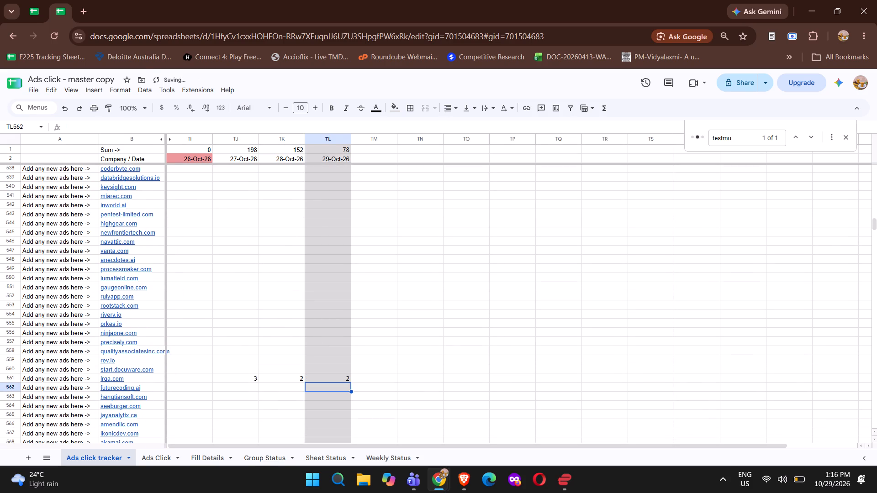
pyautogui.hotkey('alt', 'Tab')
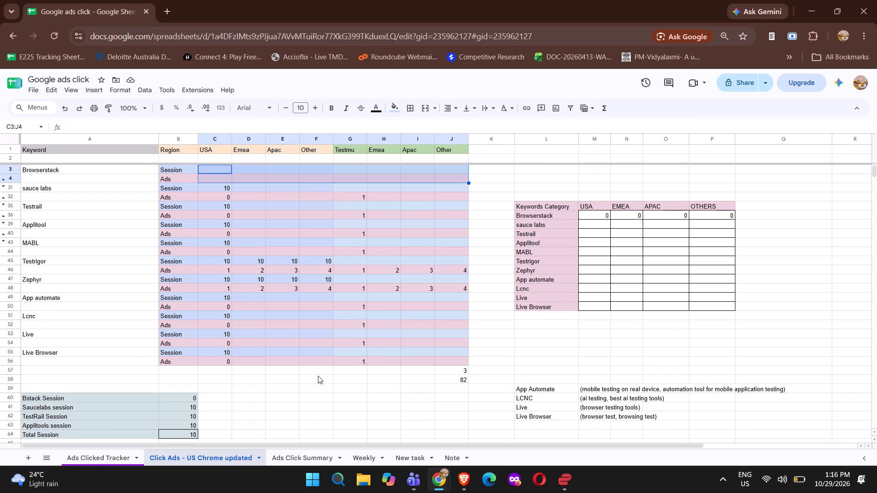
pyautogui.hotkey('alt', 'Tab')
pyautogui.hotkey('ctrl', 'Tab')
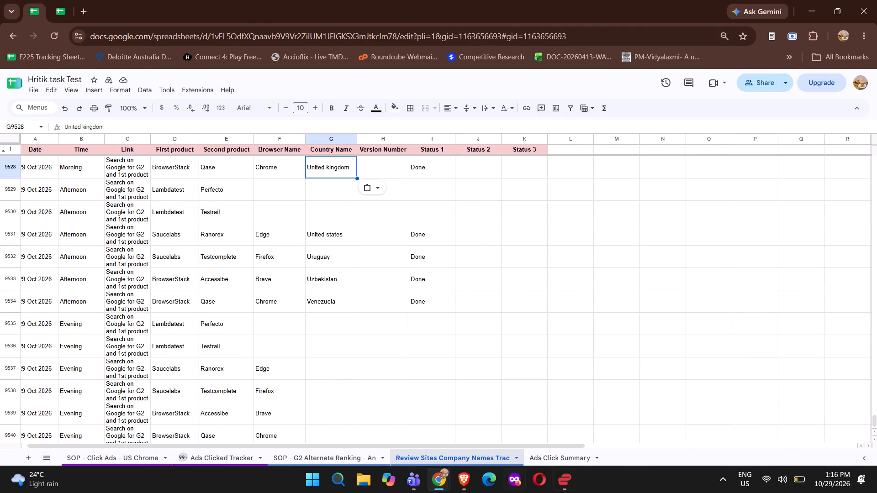
# Switch to ExpressVPN, close its window and reveal the hidden background apps.
pyautogui.click(563, 483)
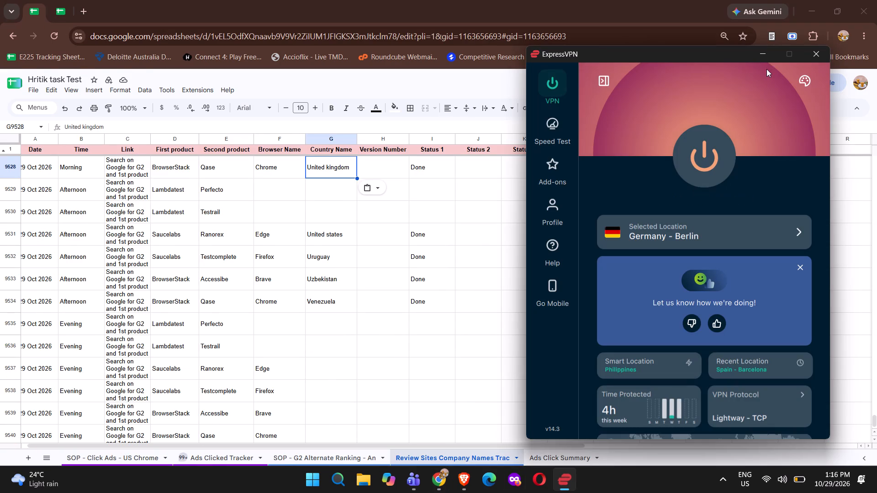
pyautogui.click(814, 52)
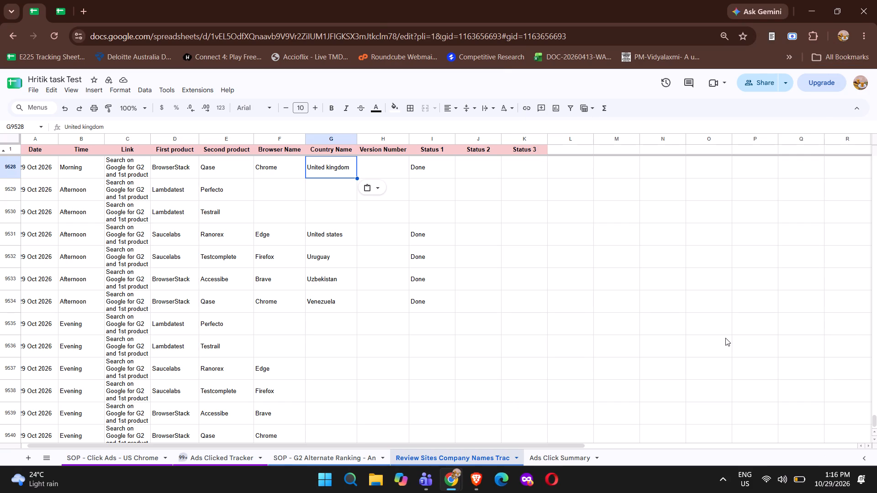
pyautogui.click(723, 480)
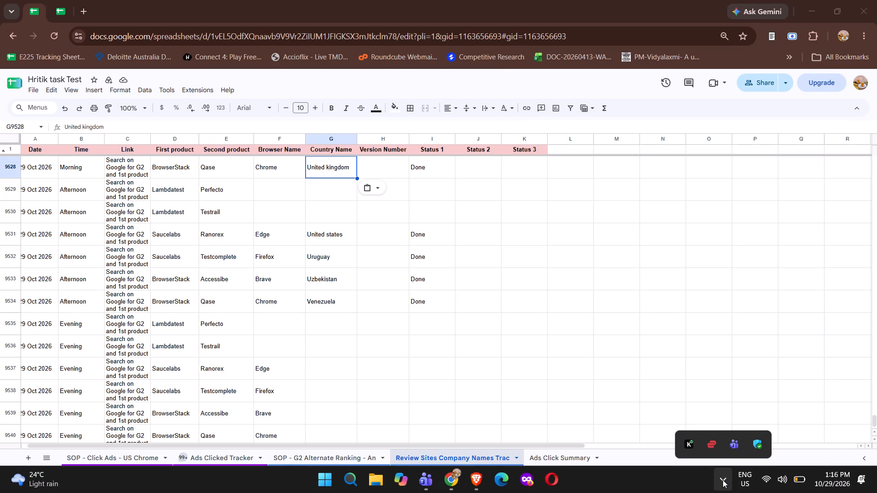